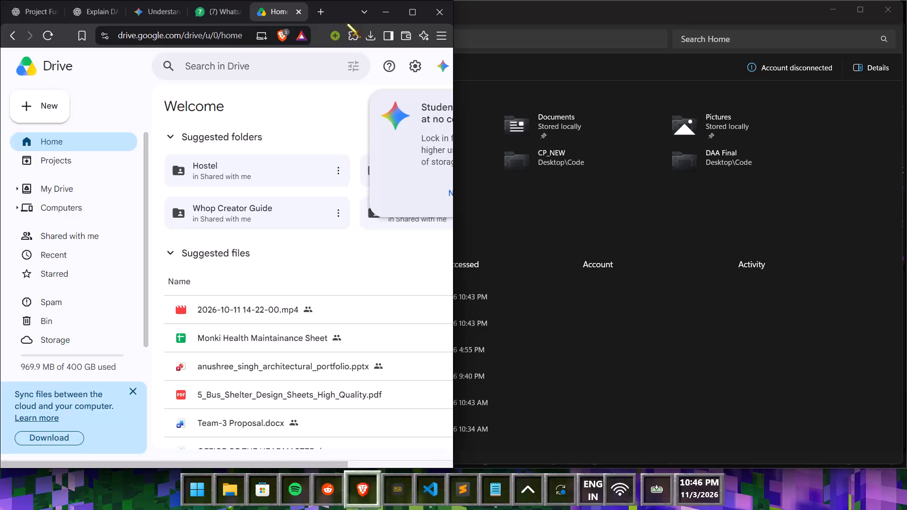
{"action": "left_click", "coordinate": [417, 14]}
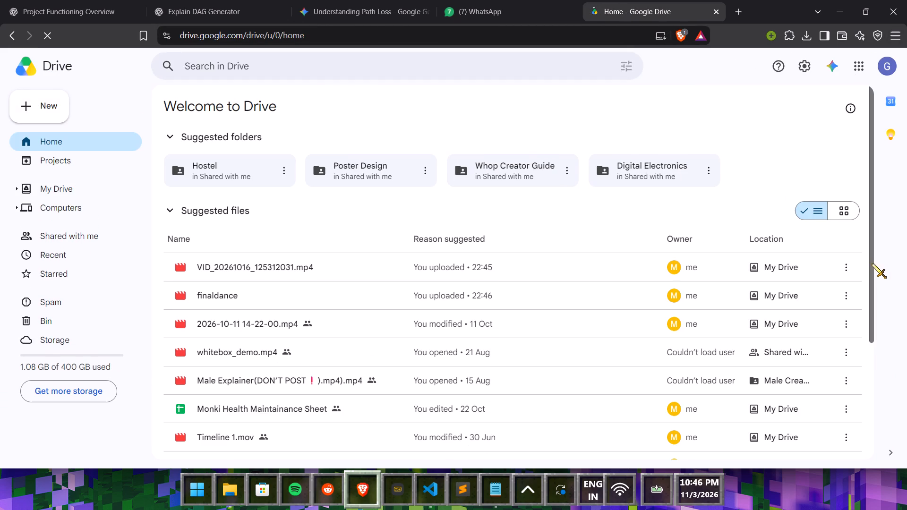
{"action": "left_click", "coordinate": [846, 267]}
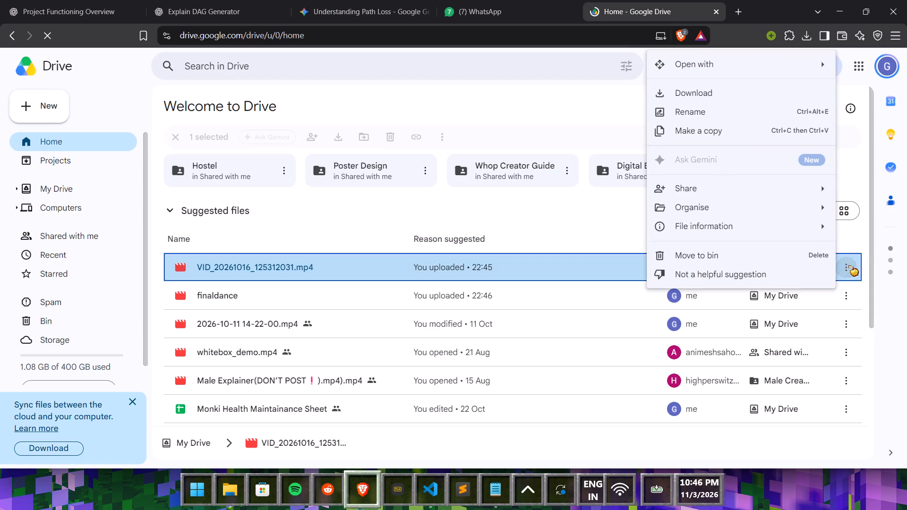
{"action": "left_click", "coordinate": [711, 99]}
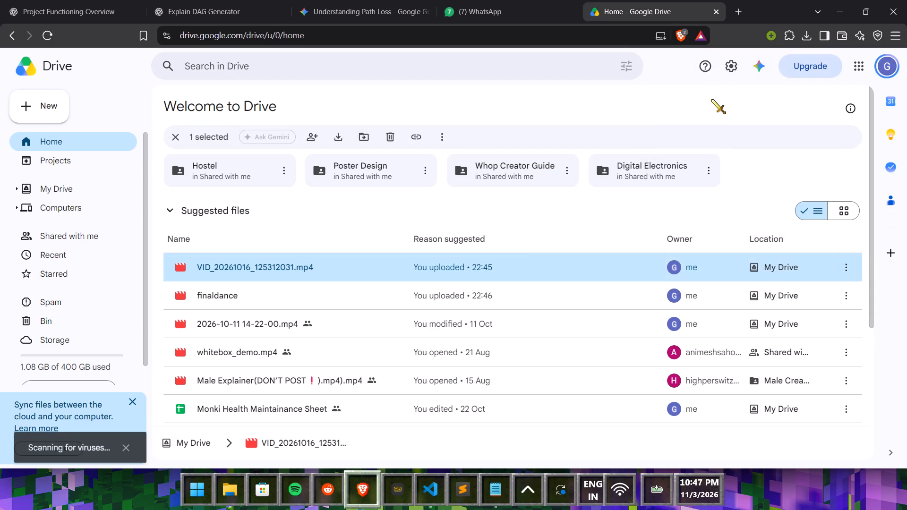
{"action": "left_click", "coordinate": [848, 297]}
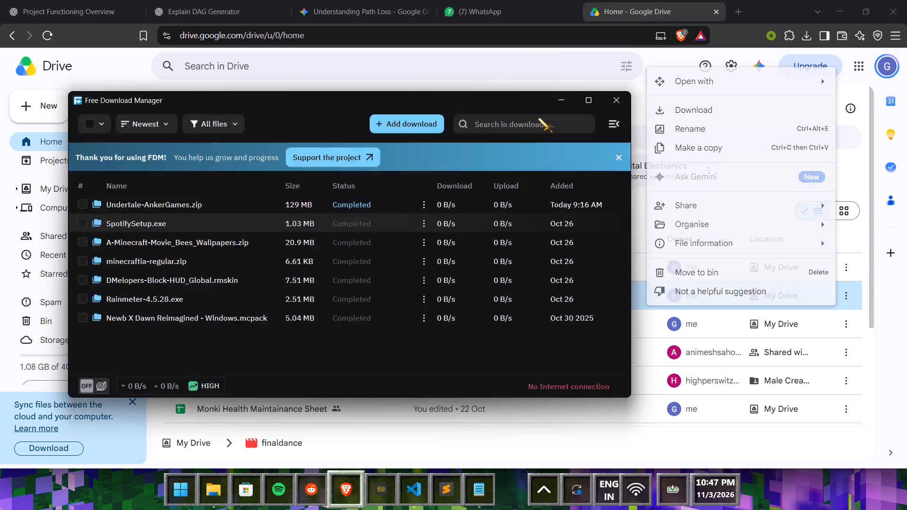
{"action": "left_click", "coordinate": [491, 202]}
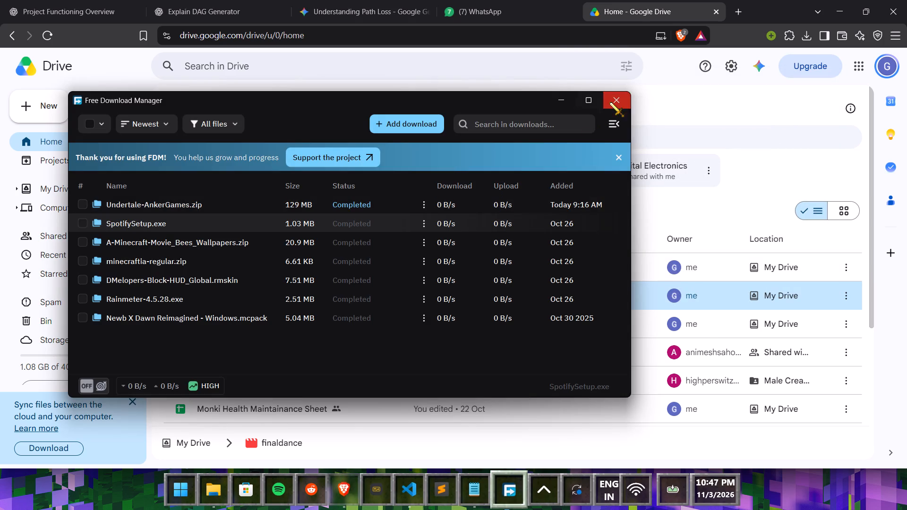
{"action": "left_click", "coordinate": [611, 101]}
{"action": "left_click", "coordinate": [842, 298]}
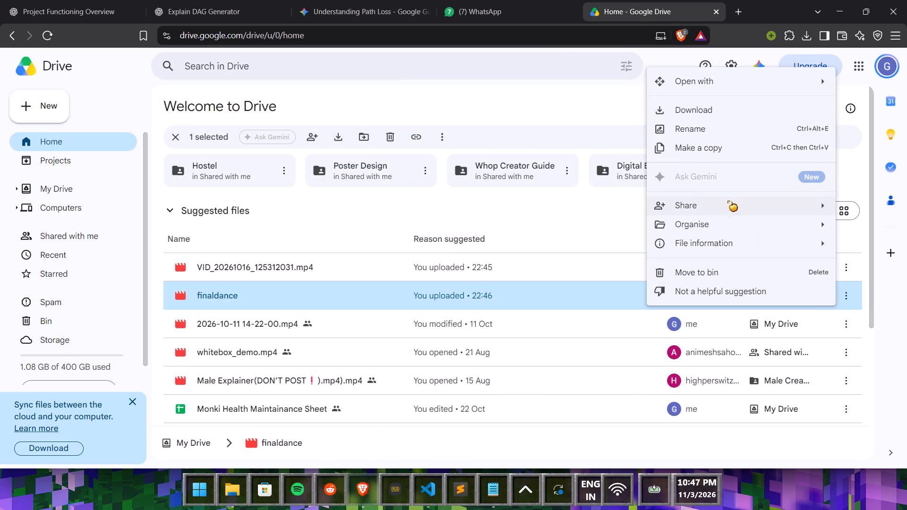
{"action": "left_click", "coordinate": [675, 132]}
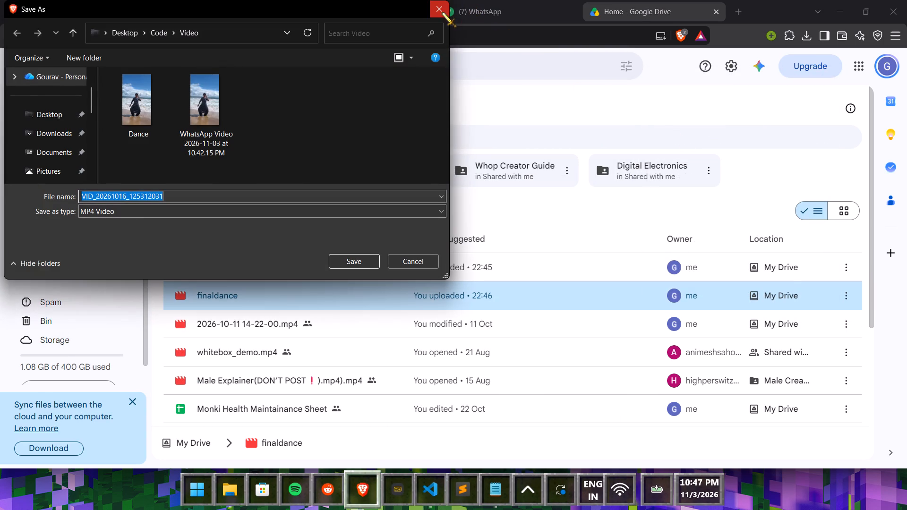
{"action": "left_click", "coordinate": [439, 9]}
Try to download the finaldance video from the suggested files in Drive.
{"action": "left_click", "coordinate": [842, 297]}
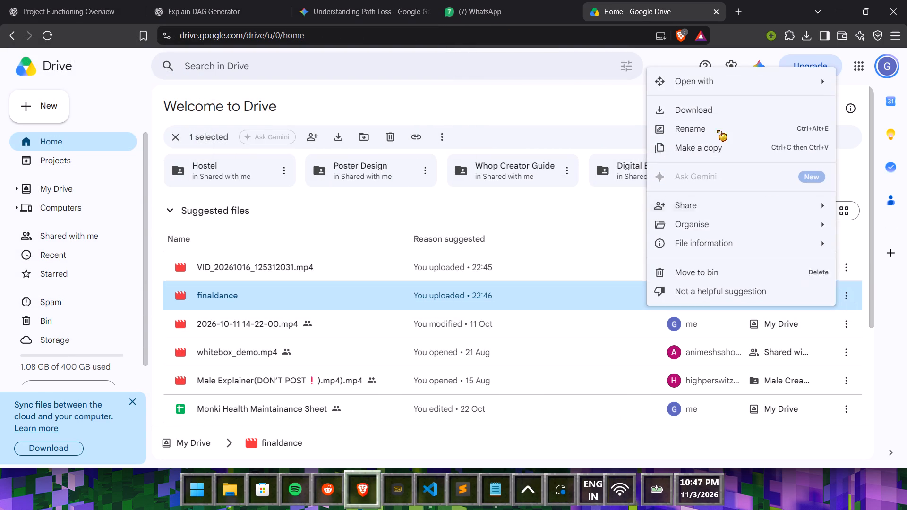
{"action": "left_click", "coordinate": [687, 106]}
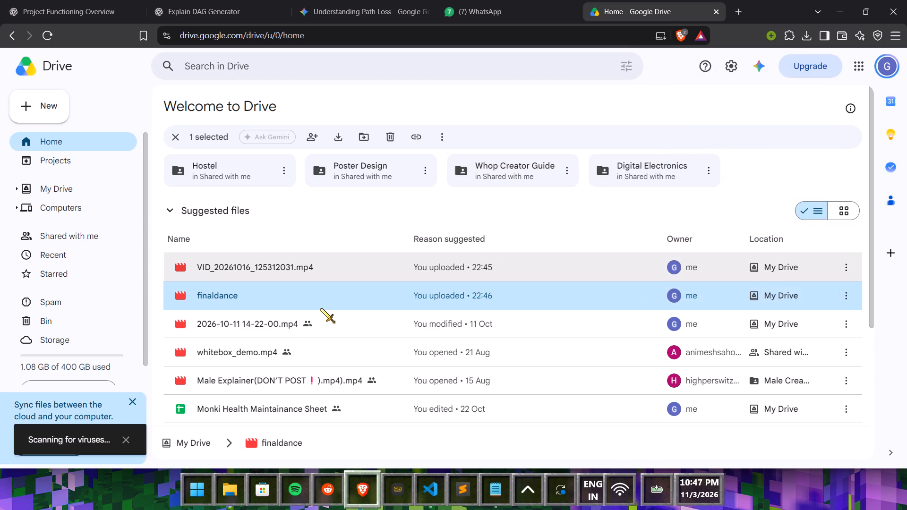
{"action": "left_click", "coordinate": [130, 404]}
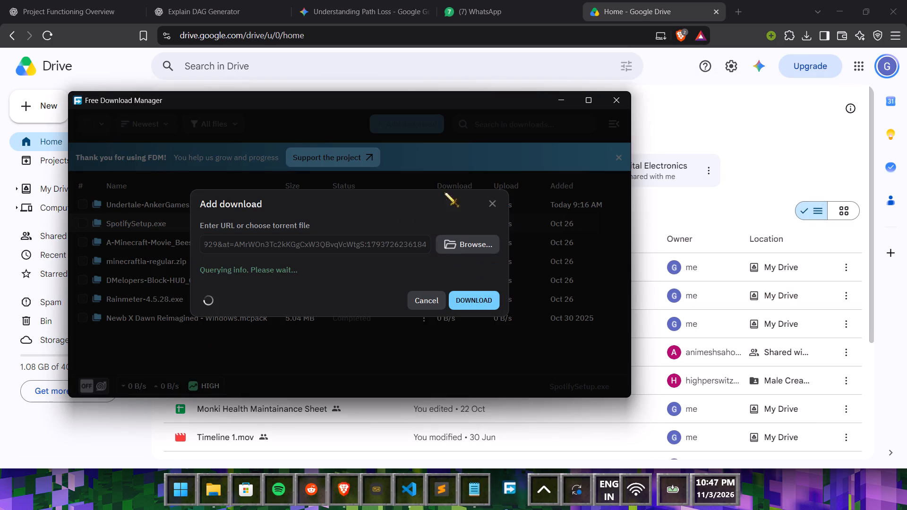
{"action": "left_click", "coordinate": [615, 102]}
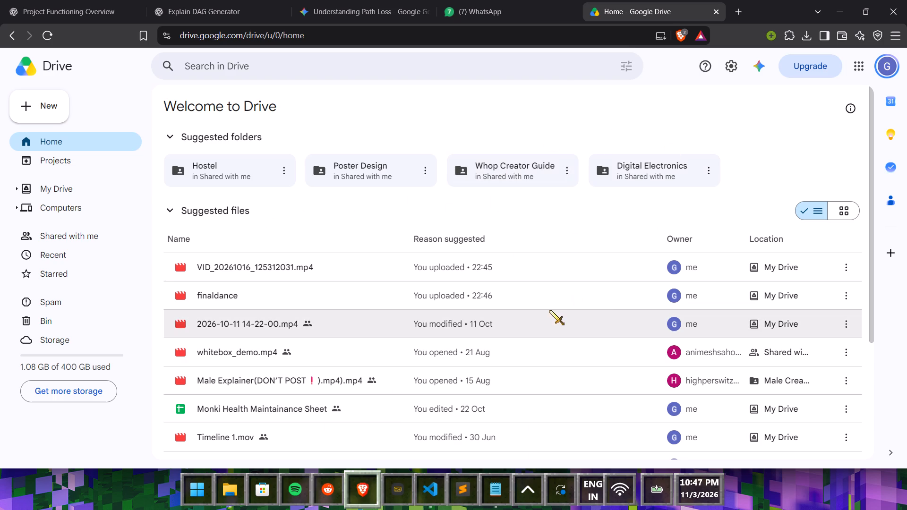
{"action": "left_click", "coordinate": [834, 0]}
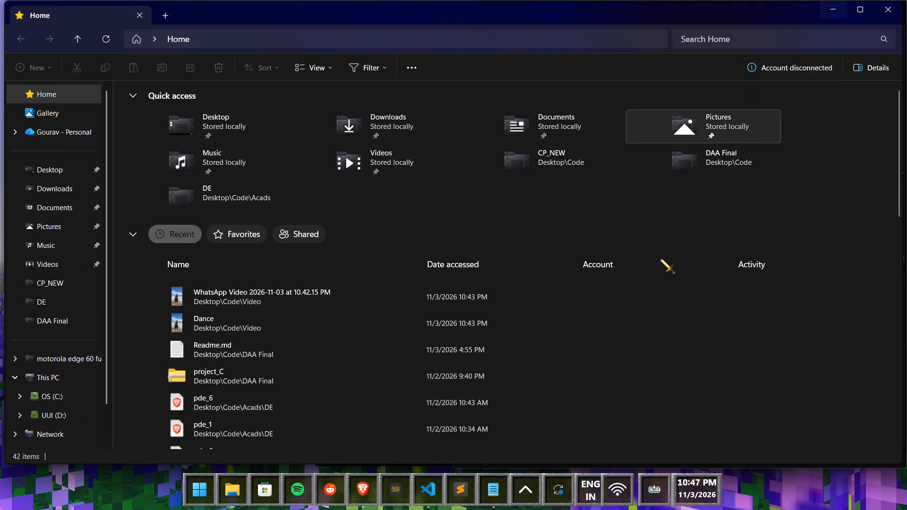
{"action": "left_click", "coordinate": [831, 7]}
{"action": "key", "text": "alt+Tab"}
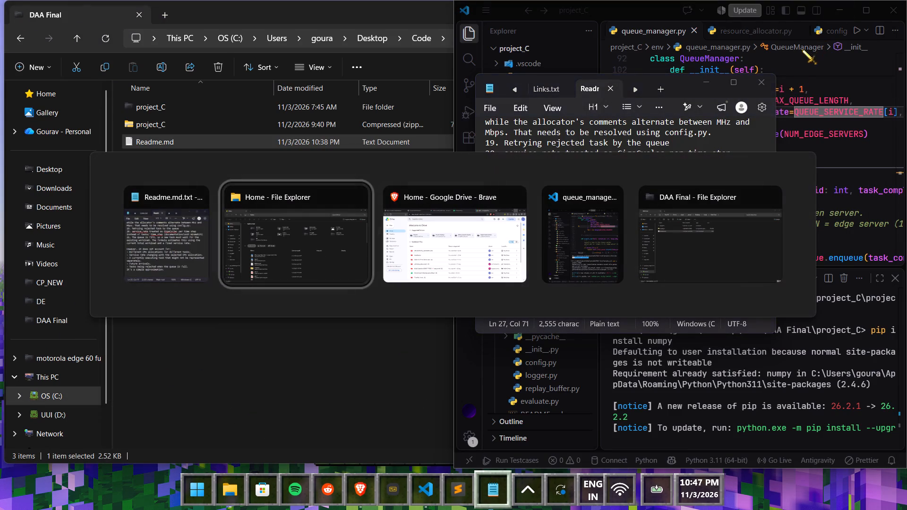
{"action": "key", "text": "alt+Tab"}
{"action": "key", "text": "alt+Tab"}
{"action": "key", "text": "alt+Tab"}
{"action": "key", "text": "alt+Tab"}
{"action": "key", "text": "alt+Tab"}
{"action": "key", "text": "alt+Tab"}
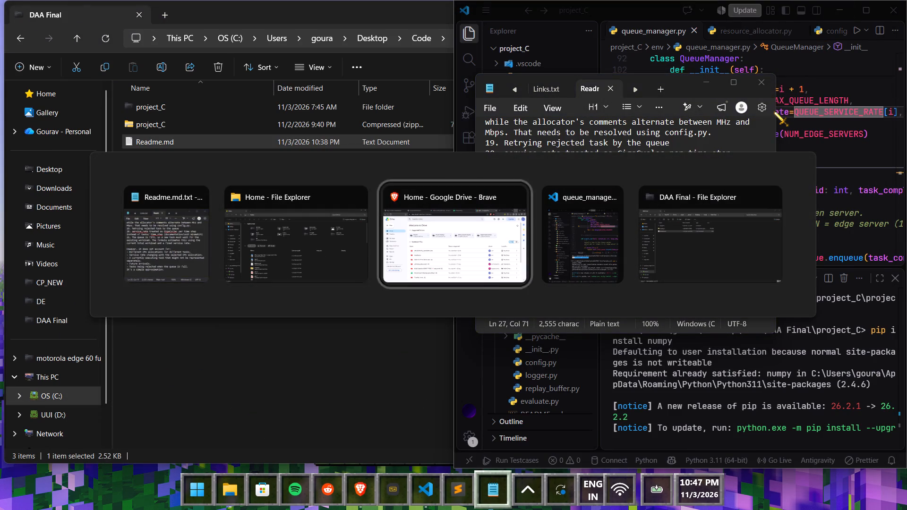
Download the finaldance video from Drive with Free Download Manager, choosing the Desktop\Code\Video folder as the save location.
{"action": "left_click", "coordinate": [839, 298]}
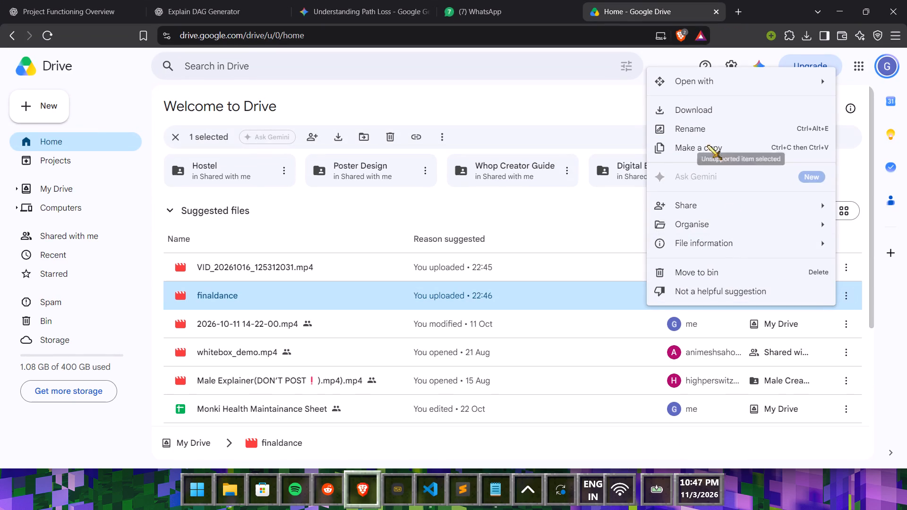
{"action": "left_click", "coordinate": [689, 103]}
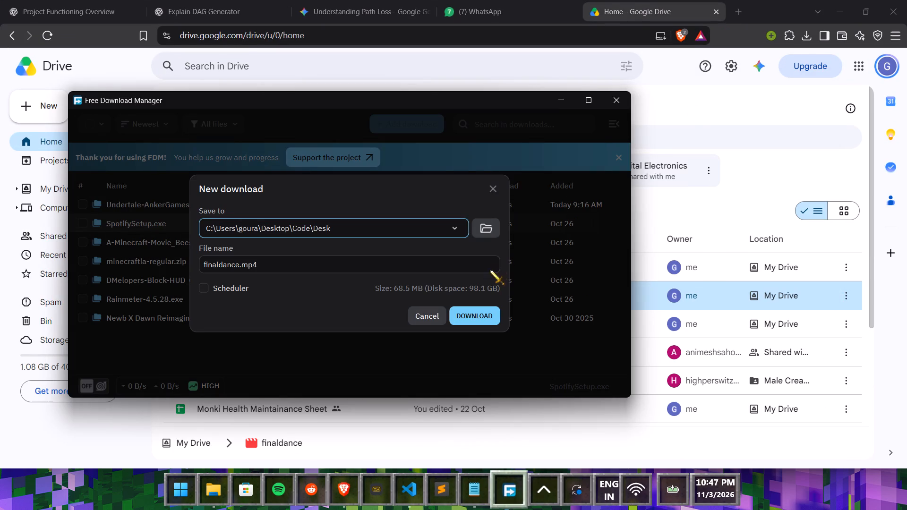
{"action": "left_click", "coordinate": [487, 230]}
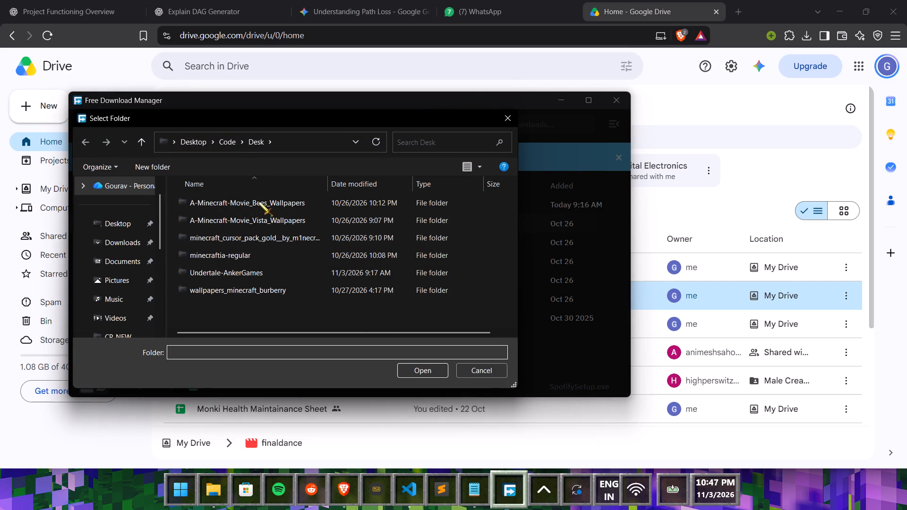
{"action": "left_click", "coordinate": [224, 145]}
{"action": "scroll", "coordinate": [215, 293], "scroll_direction": "down", "scroll_amount": 9}
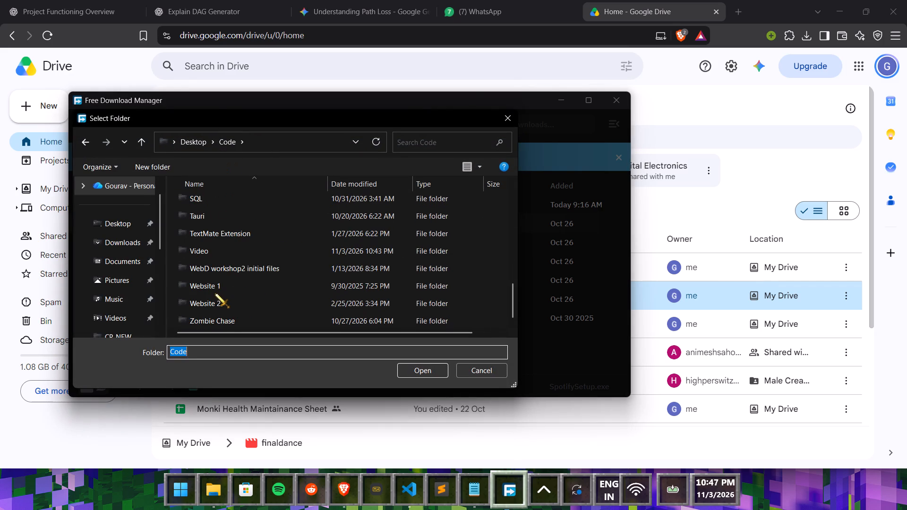
{"action": "double_click", "coordinate": [201, 255]}
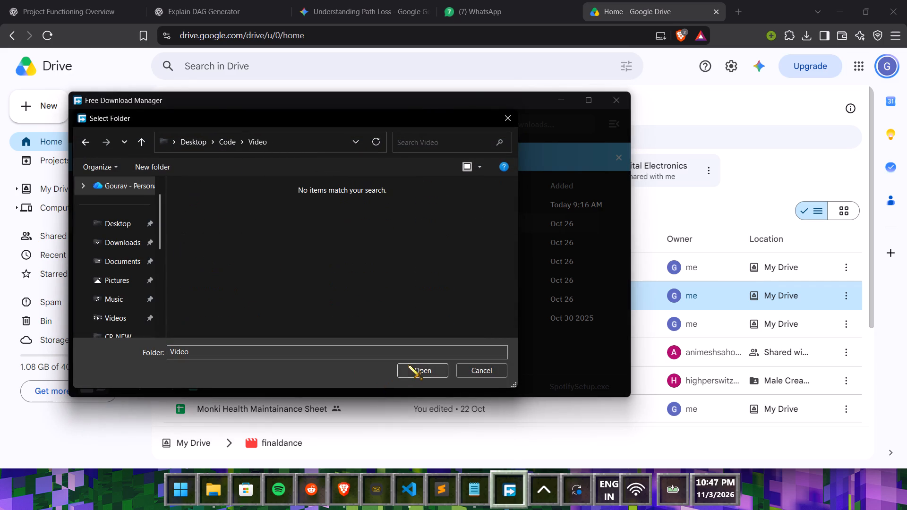
{"action": "left_click", "coordinate": [408, 365]}
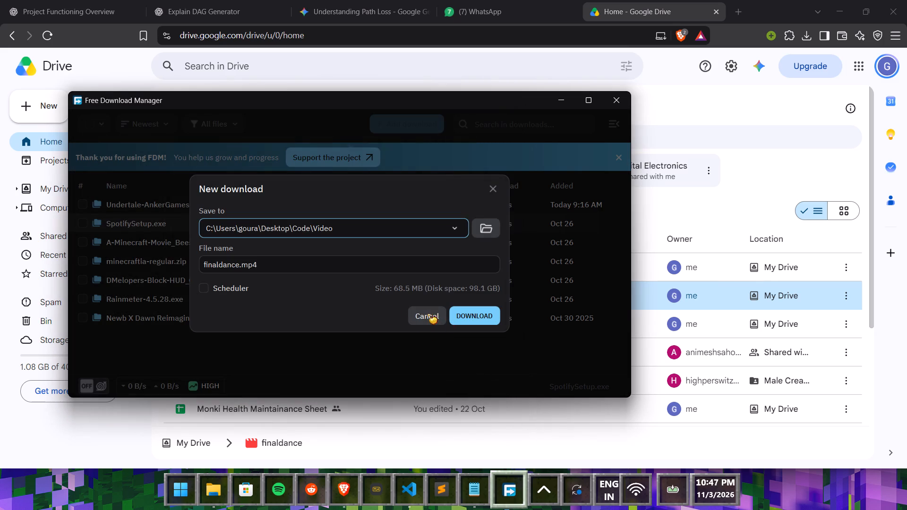
Start the finaldance.mp4 download into Desktop\Code\Video and skip the duplicate download request.
{"action": "left_click", "coordinate": [467, 312]}
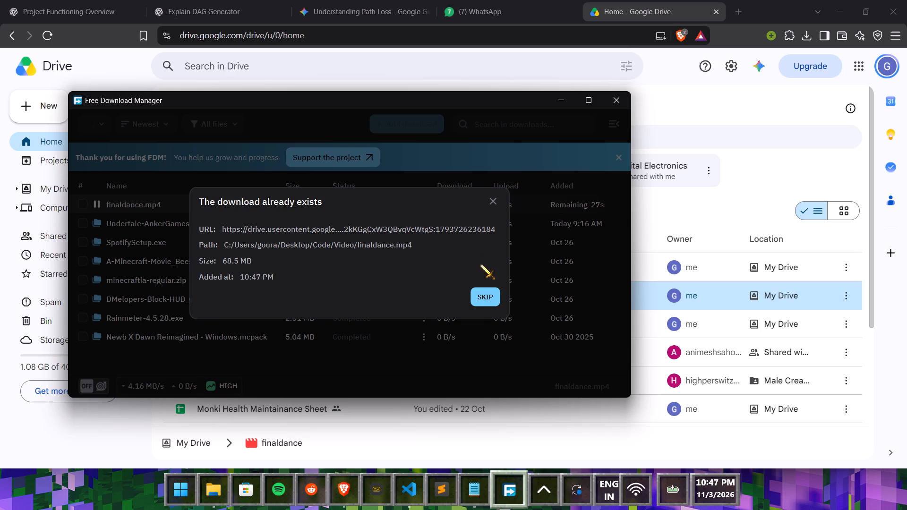
{"action": "left_click", "coordinate": [485, 291]}
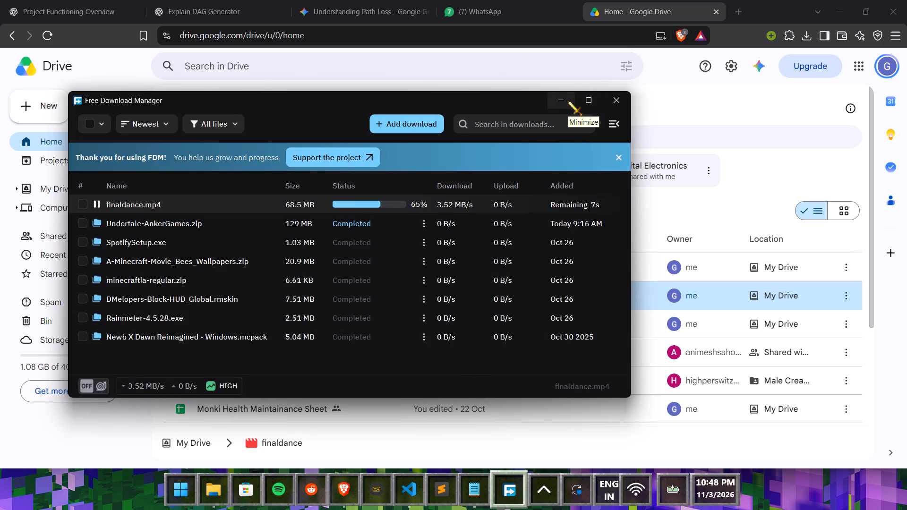
Switch to the browser and try to open Dance.mp4 and the WhatsApp video from its recent download history.
{"action": "left_click", "coordinate": [809, 35]}
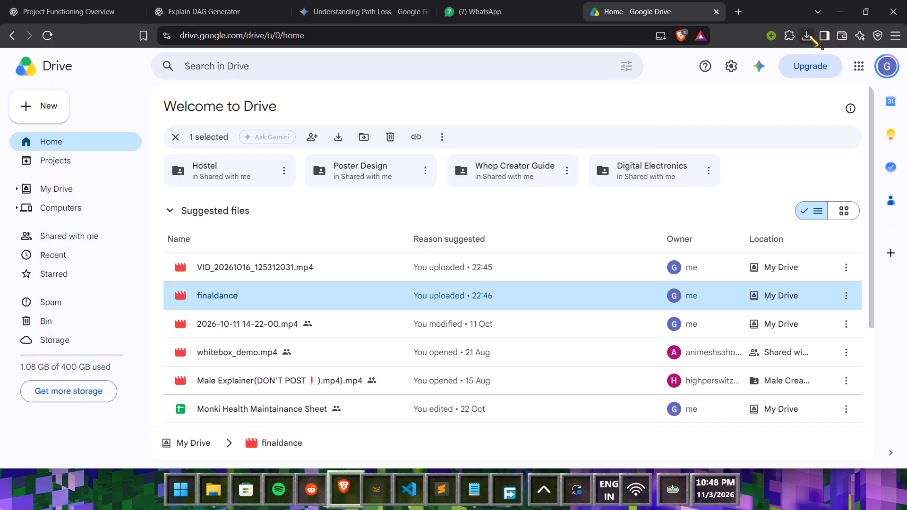
{"action": "left_click", "coordinate": [787, 83]}
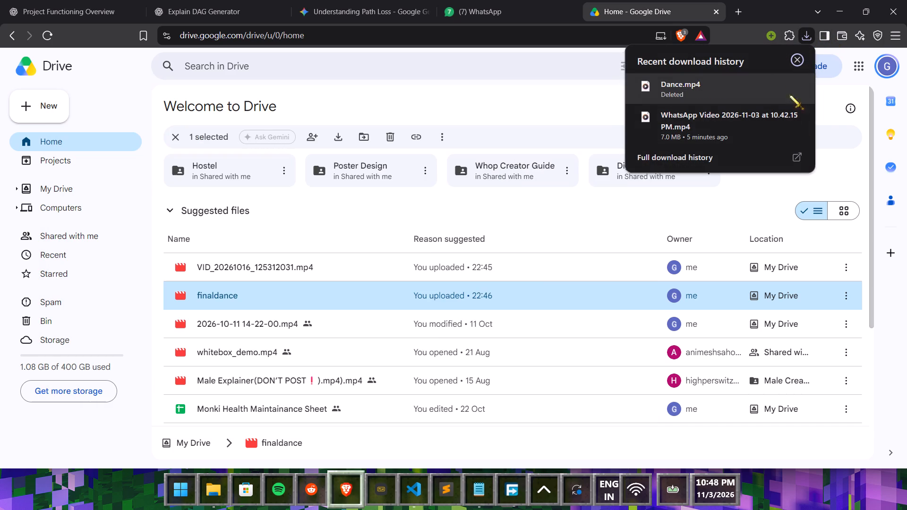
{"action": "left_click", "coordinate": [794, 112]}
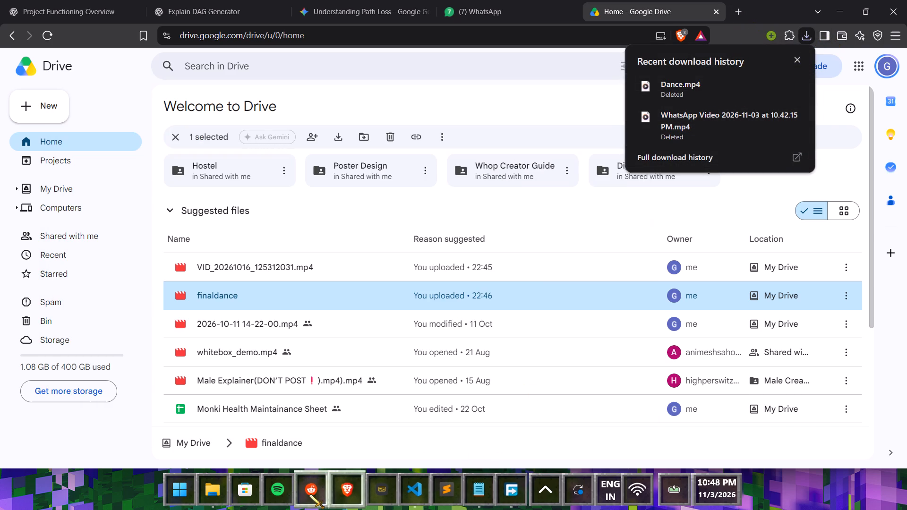
Switch to File Explorer, go to the Desktop\Code\Video folder and play the downloaded finaldance video.
{"action": "left_click", "coordinate": [211, 495]}
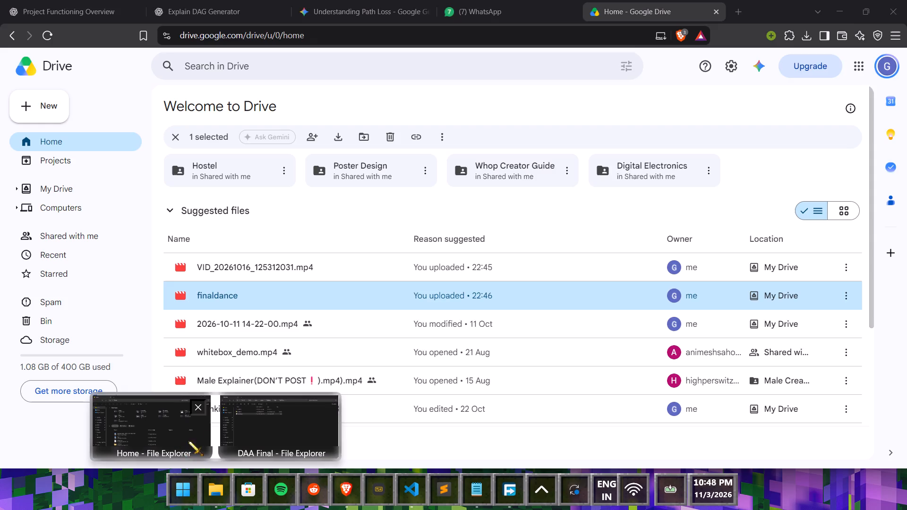
{"action": "left_click", "coordinate": [203, 425]}
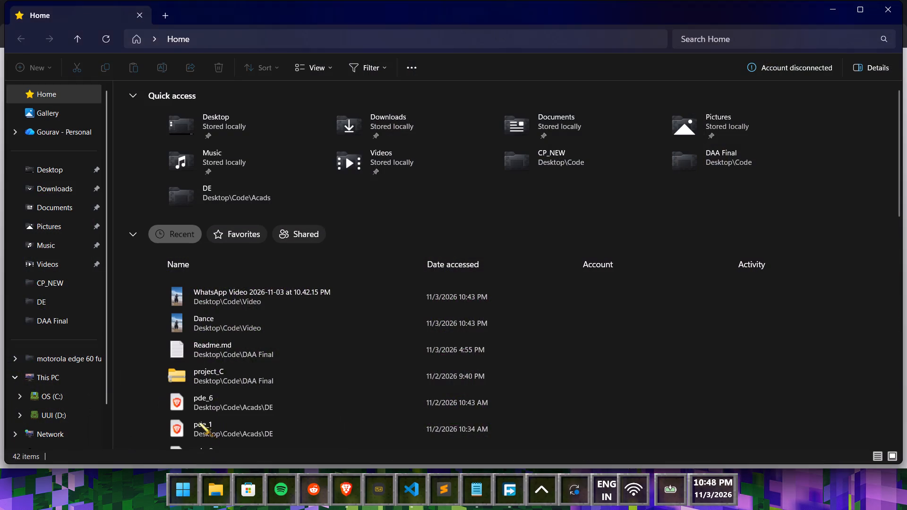
{"action": "left_click", "coordinate": [66, 171]}
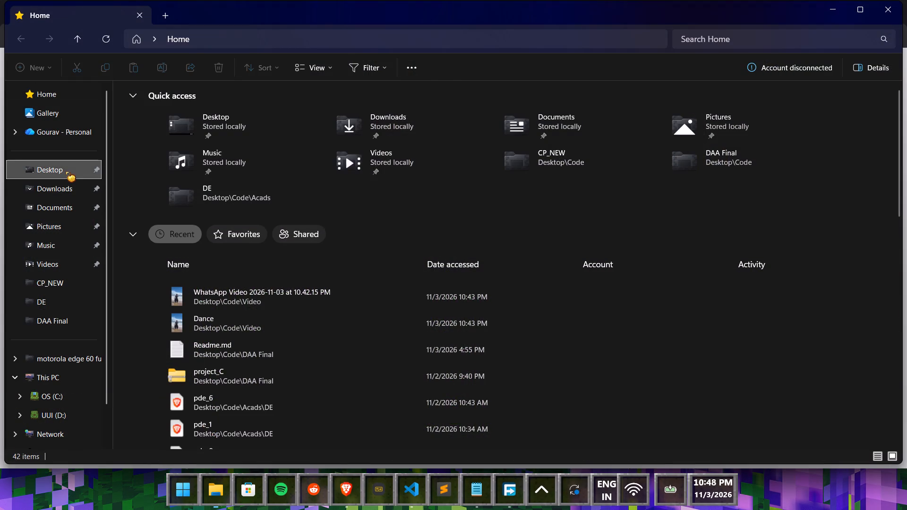
{"action": "double_click", "coordinate": [200, 125]}
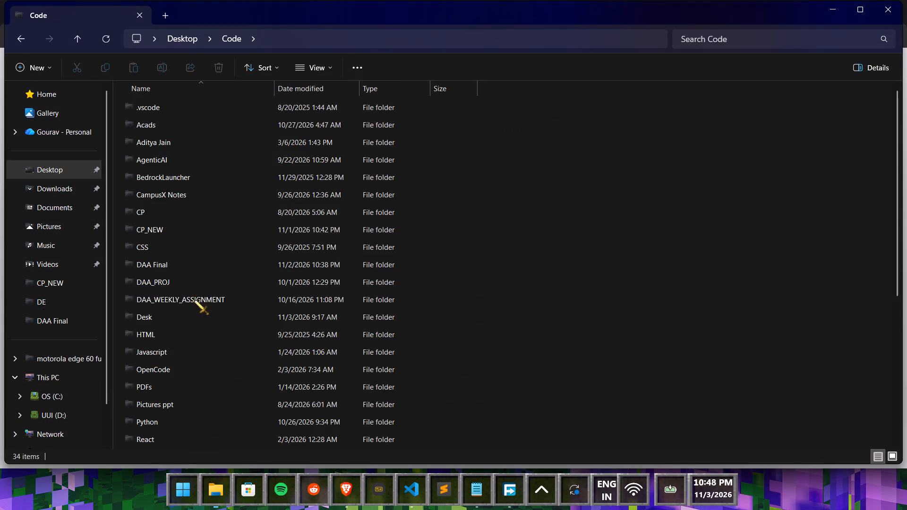
{"action": "scroll", "coordinate": [200, 387], "scroll_direction": "down", "scroll_amount": 3}
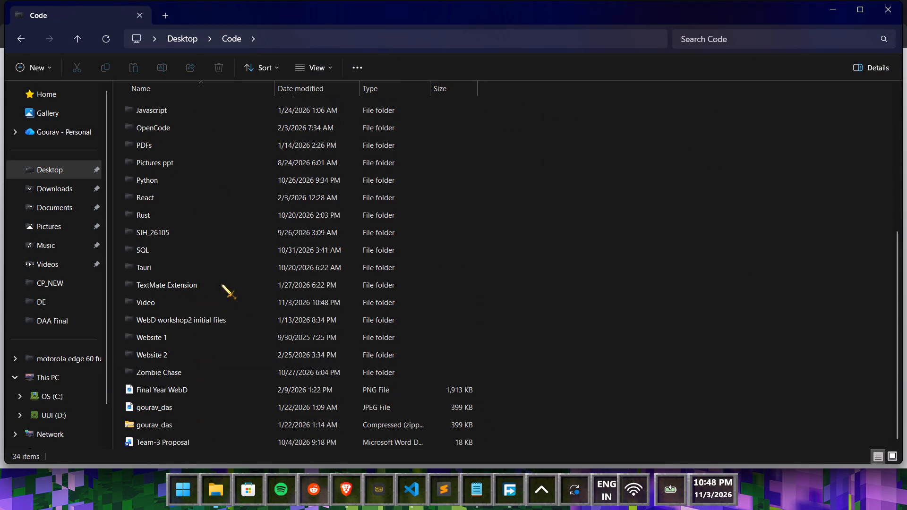
{"action": "double_click", "coordinate": [198, 306]}
{"action": "double_click", "coordinate": [173, 149]}
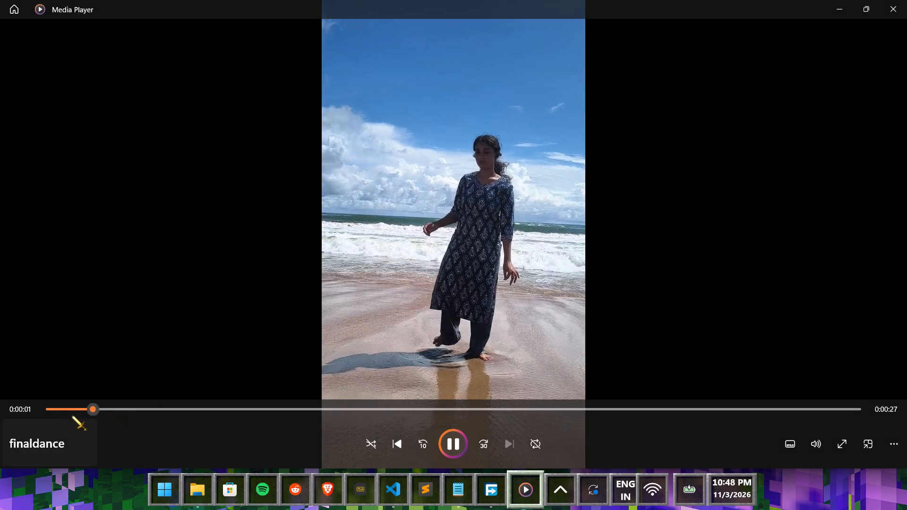
Pause the finaldance video in Media Player and scrub back to about 0:00:04.
{"action": "left_click", "coordinate": [295, 344]}
{"action": "left_click", "coordinate": [222, 403]}
{"action": "left_click_drag", "start_coordinate": [214, 407], "coordinate": [207, 408]}
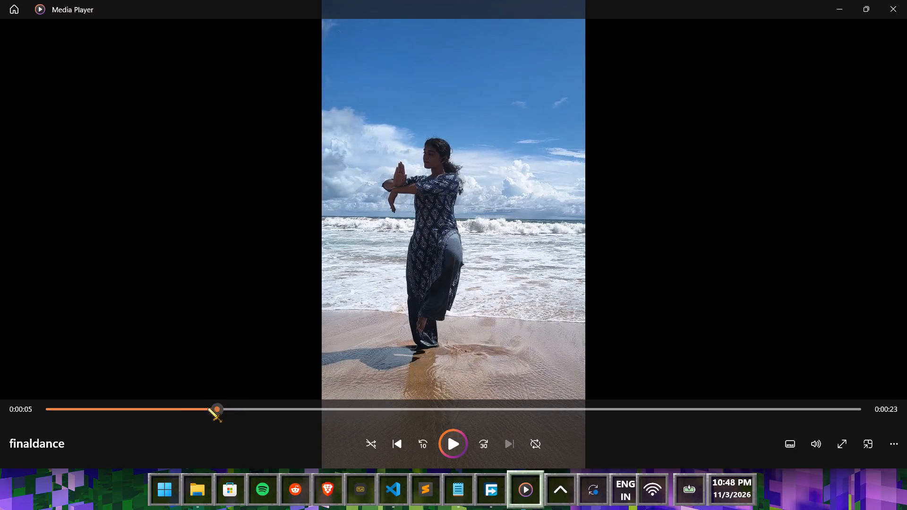
{"action": "left_click_drag", "start_coordinate": [207, 408], "coordinate": [183, 417]}
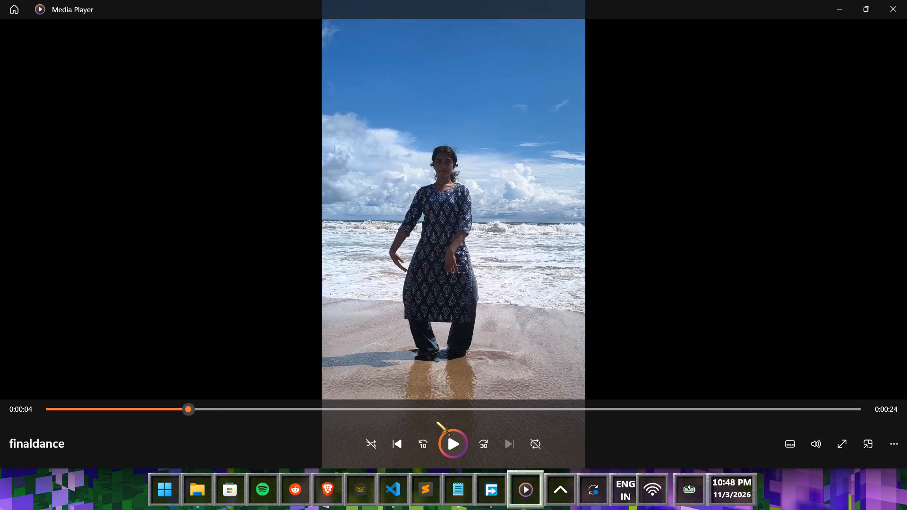
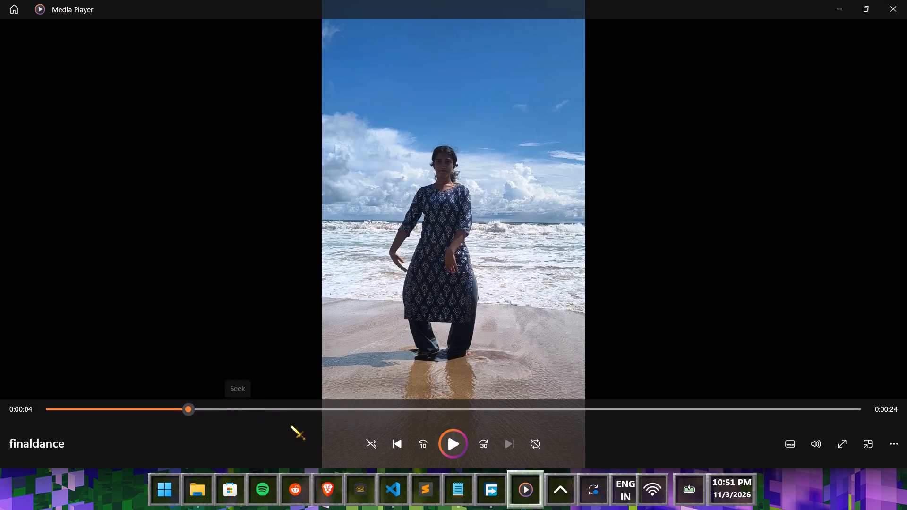
Scrub the finaldance video slightly further back, staying near 0:00:04, and resume playback from there.
{"action": "left_click_drag", "start_coordinate": [185, 411], "coordinate": [169, 413]}
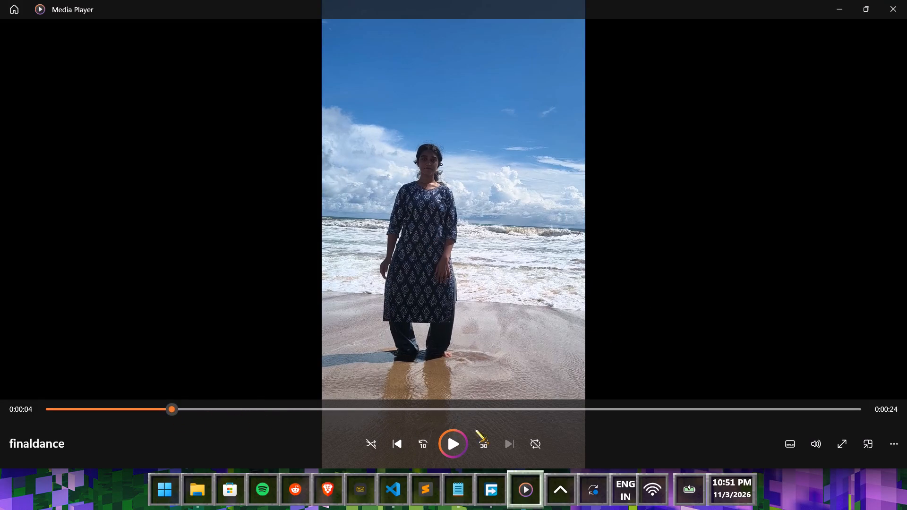
{"action": "left_click", "coordinate": [450, 451]}
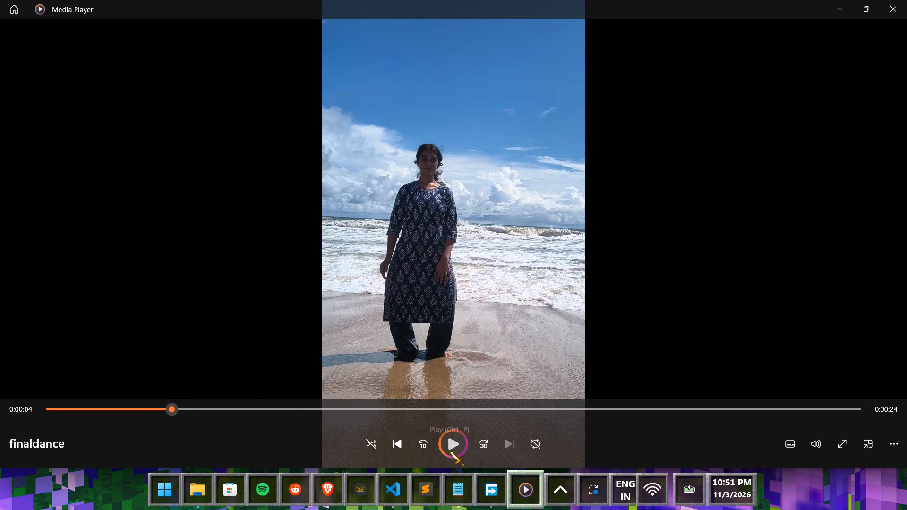
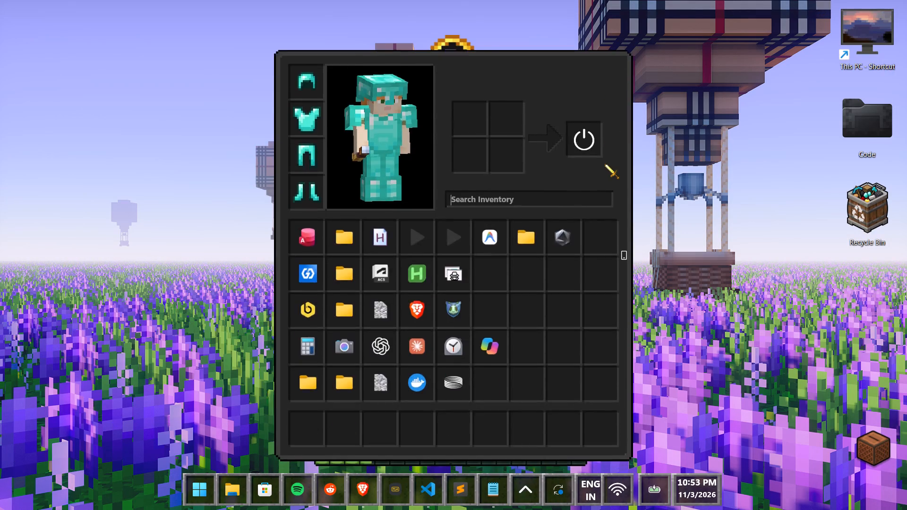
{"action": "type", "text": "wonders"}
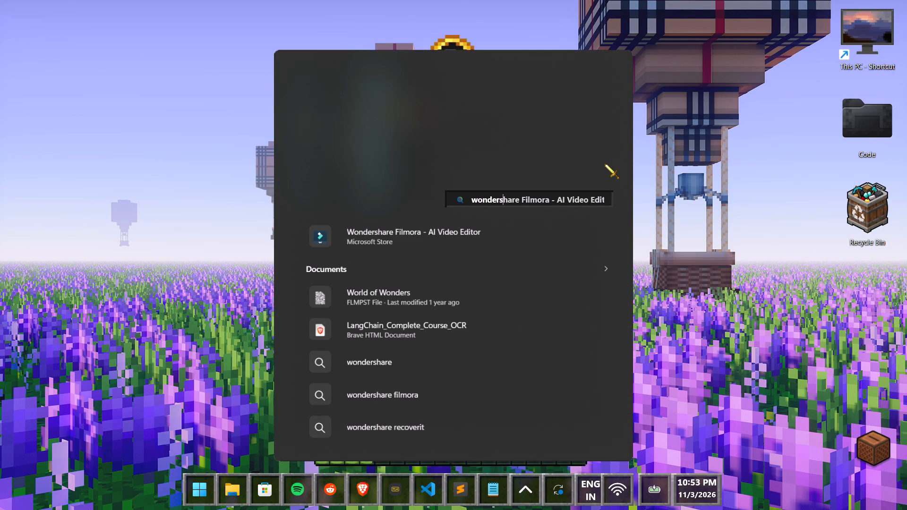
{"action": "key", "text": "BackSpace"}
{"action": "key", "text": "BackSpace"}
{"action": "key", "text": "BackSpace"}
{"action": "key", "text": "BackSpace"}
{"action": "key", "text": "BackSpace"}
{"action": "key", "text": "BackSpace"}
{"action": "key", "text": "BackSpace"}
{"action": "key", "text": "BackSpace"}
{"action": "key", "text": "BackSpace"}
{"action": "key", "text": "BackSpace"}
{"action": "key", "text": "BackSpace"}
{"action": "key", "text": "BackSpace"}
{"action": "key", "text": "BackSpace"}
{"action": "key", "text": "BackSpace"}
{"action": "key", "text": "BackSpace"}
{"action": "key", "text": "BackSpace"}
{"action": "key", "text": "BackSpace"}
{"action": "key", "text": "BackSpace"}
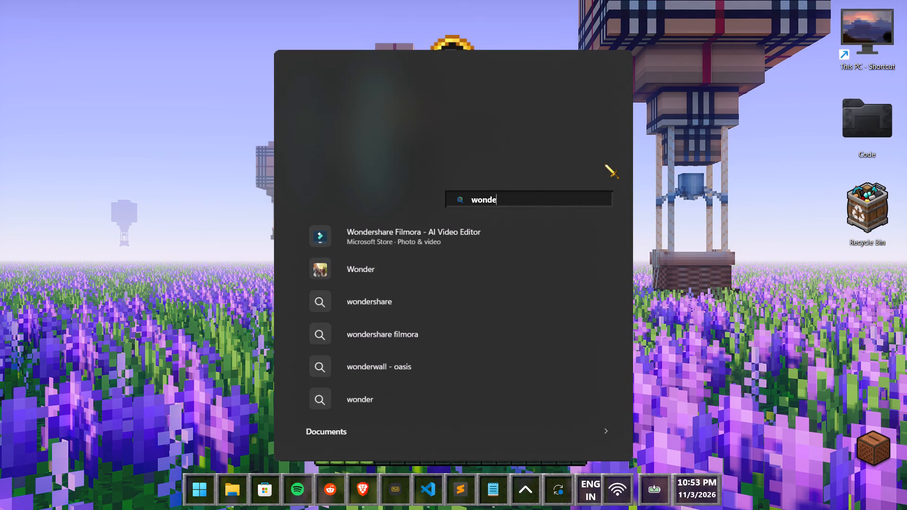
Launch DaVinci Resolve and skip the offered software update.
{"action": "type", "text": "dav"}
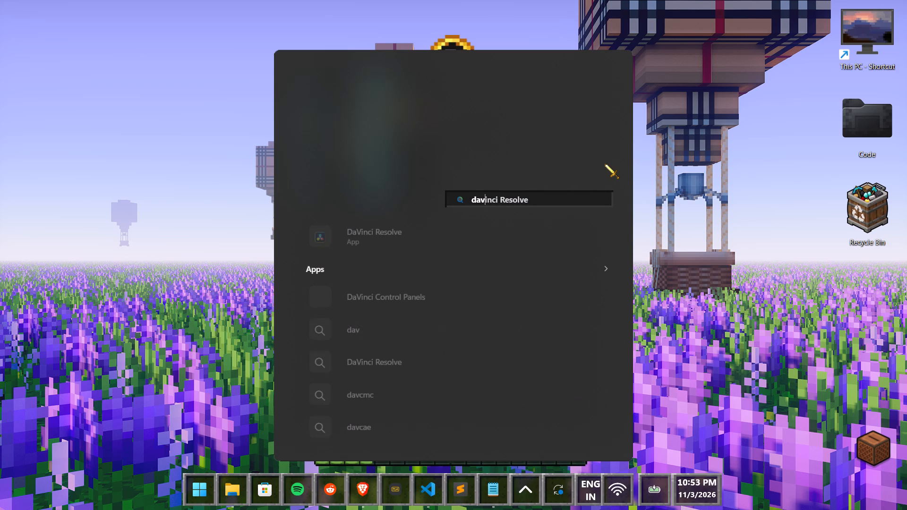
{"action": "key", "text": "Return"}
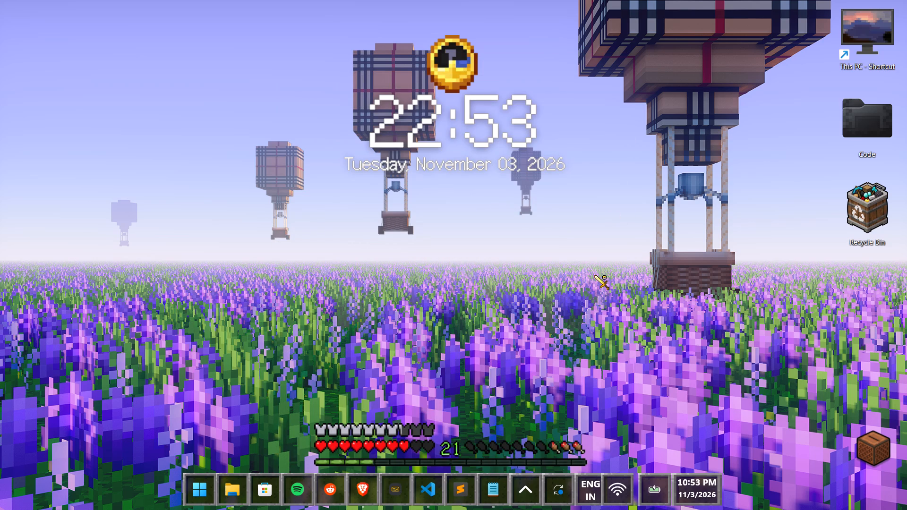
{"action": "left_click", "coordinate": [487, 487]}
{"action": "left_click", "coordinate": [704, 86]}
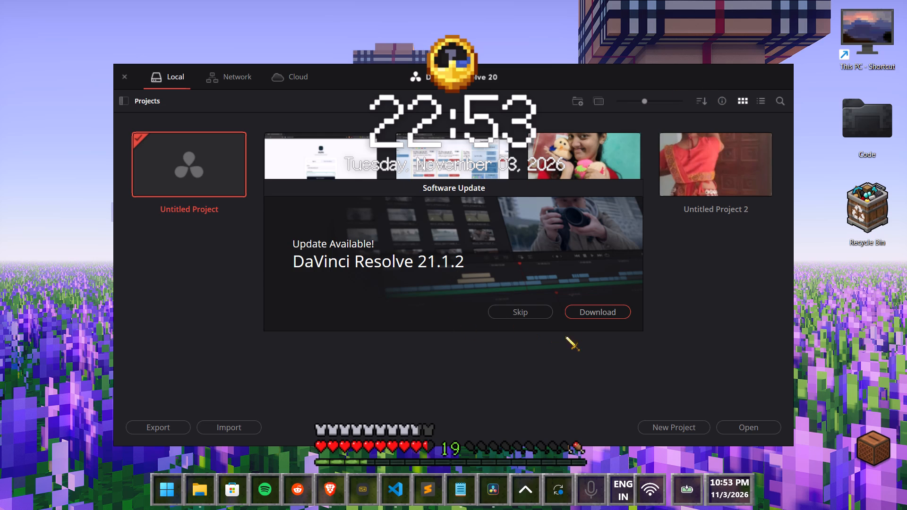
{"action": "left_click", "coordinate": [516, 312]}
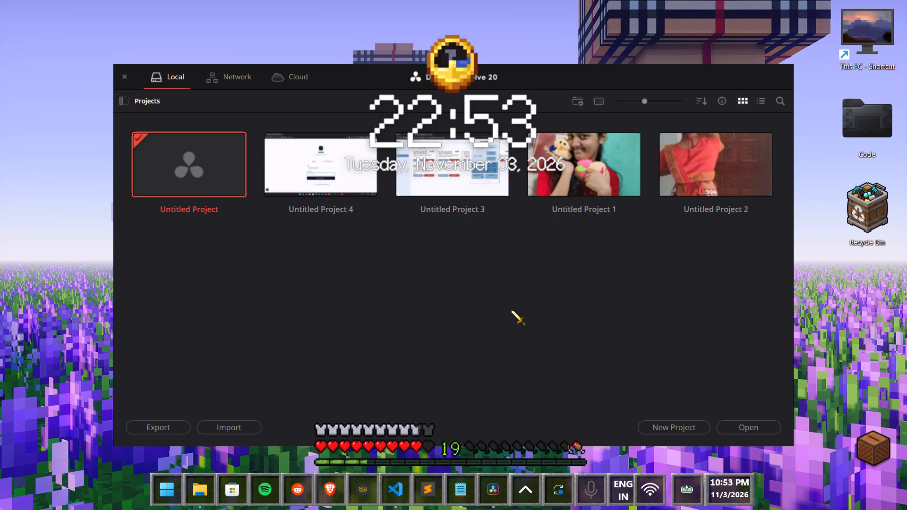
Create a new local project, keeping the suggested name Untitled Project 5.
{"action": "double_click", "coordinate": [184, 152]}
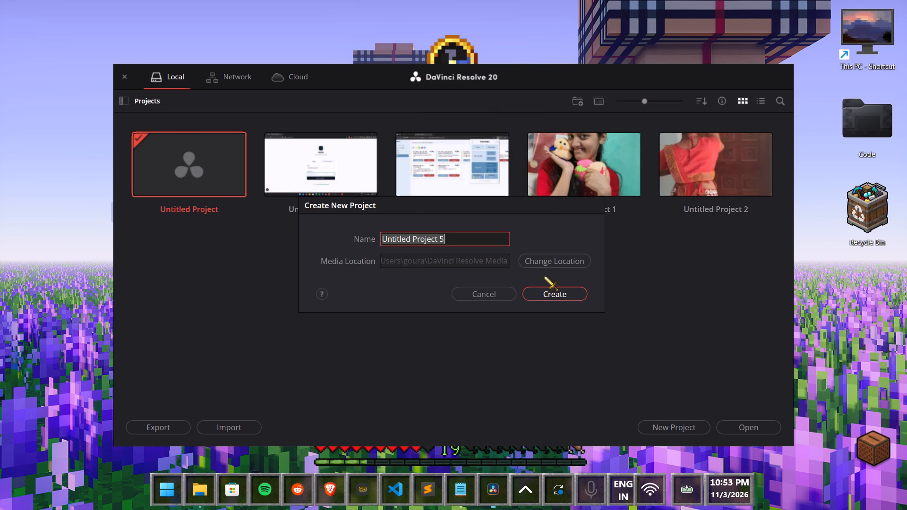
{"action": "left_click", "coordinate": [545, 295]}
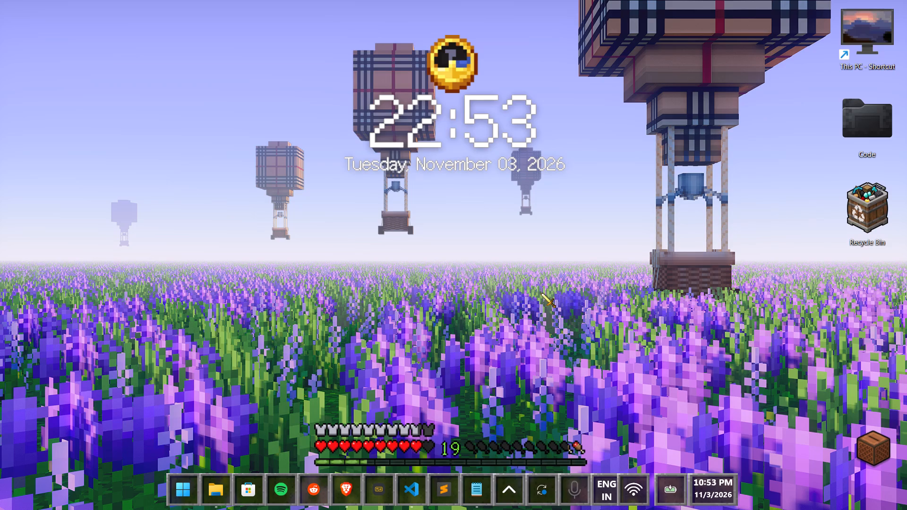
Switch to the Media page and browse the folders of the OS (C:) drive in media storage.
{"action": "double_click", "coordinate": [94, 149]}
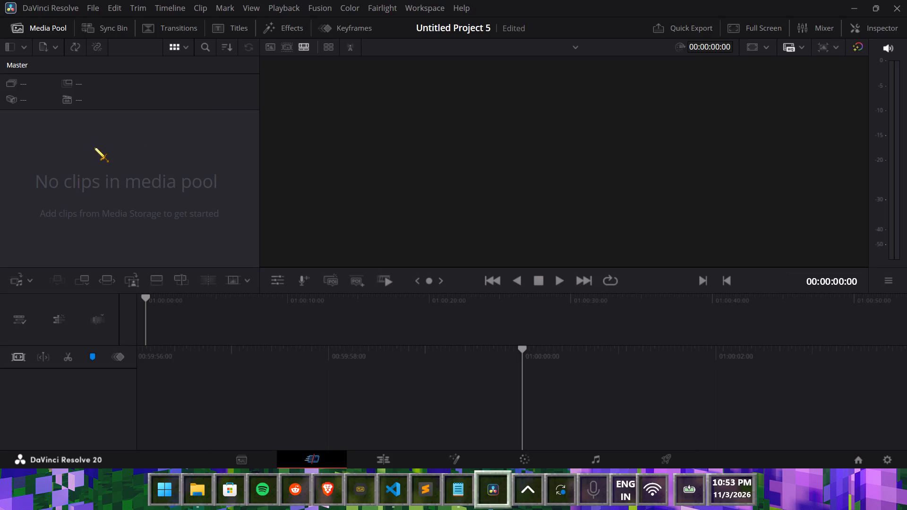
{"action": "double_click", "coordinate": [105, 183]}
{"action": "left_click", "coordinate": [240, 459]}
{"action": "double_click", "coordinate": [138, 187]}
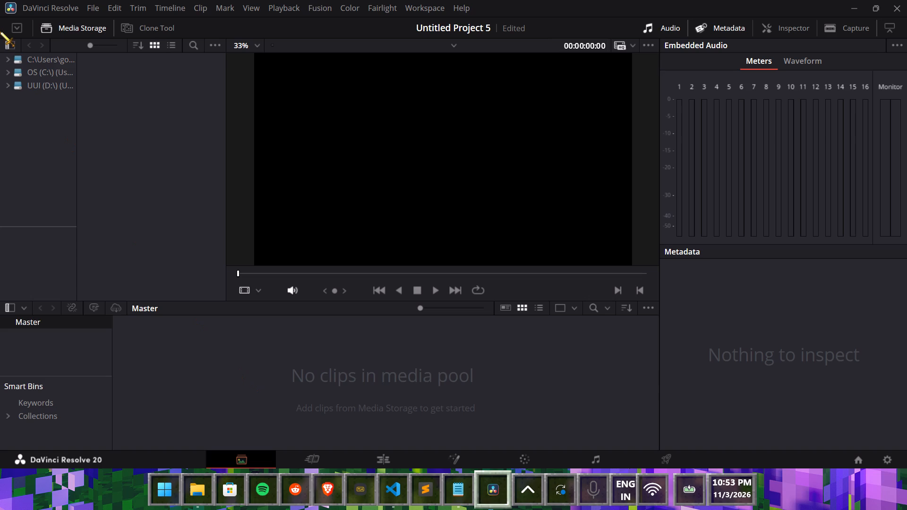
{"action": "left_click", "coordinate": [21, 68]}
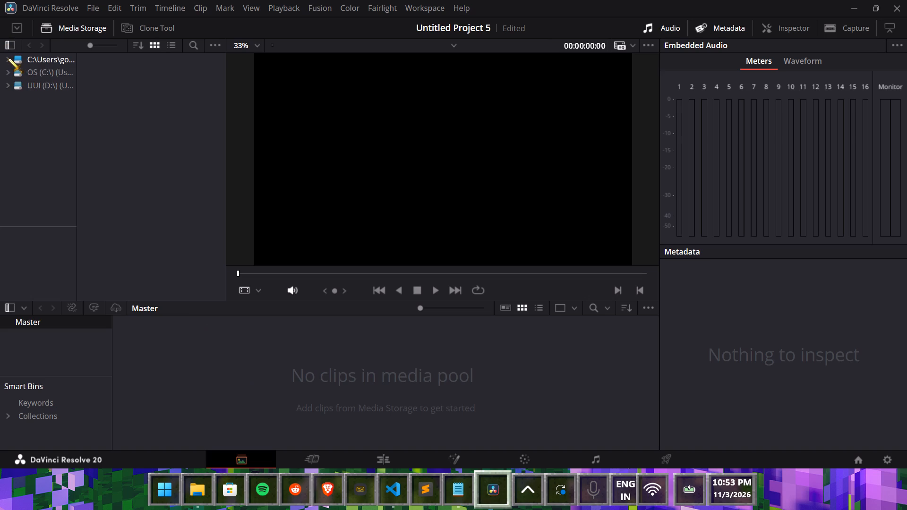
{"action": "left_click", "coordinate": [8, 59]}
{"action": "left_click", "coordinate": [8, 60]}
{"action": "left_click", "coordinate": [8, 76]}
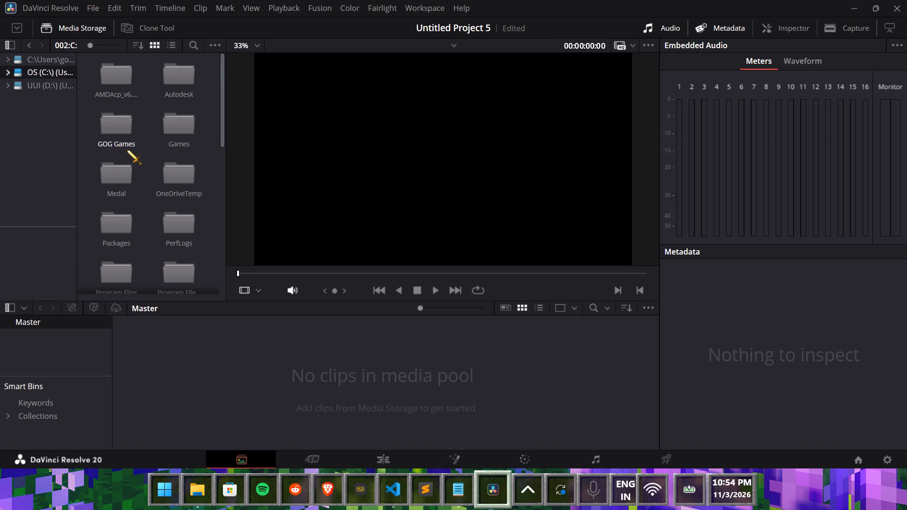
{"action": "scroll", "coordinate": [127, 150], "scroll_direction": "down", "scroll_amount": 5}
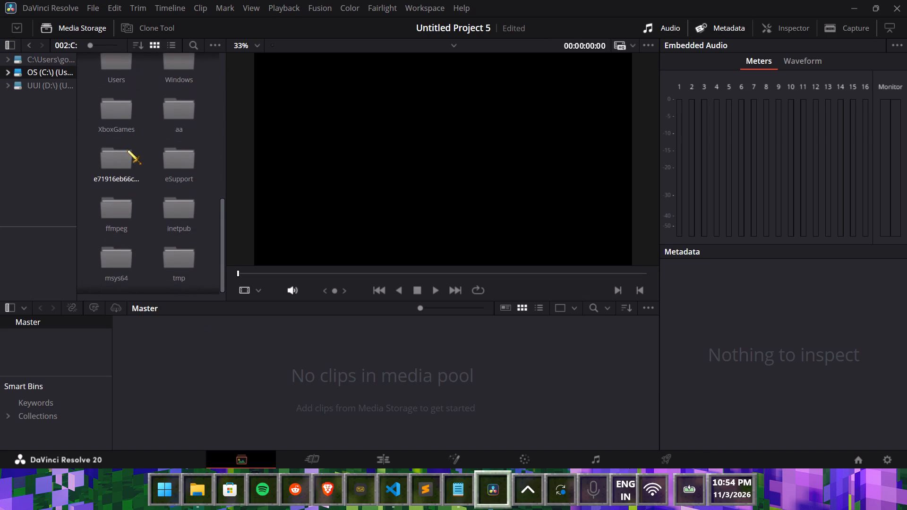
{"action": "scroll", "coordinate": [127, 150], "scroll_direction": "down", "scroll_amount": 1}
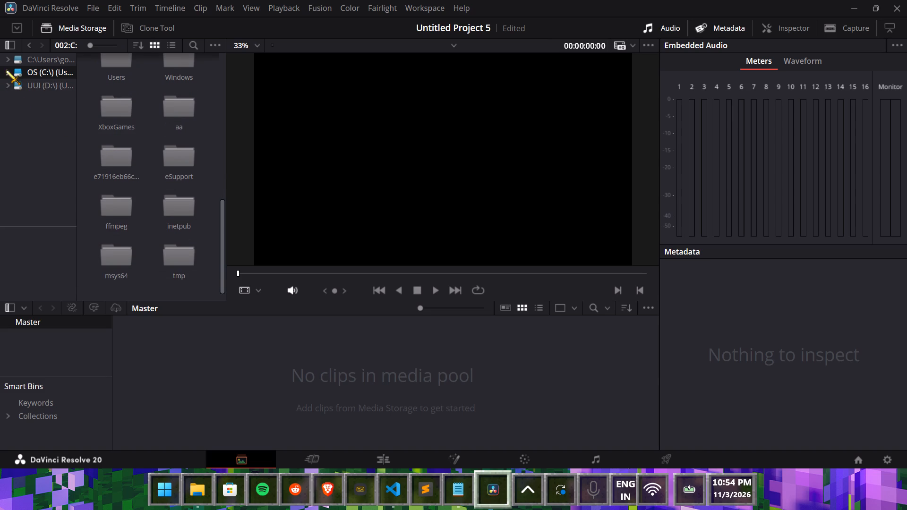
Browse the C drive's media storage to the user's Desktop\Code\Video folder.
{"action": "left_click", "coordinate": [6, 70]}
{"action": "scroll", "coordinate": [49, 176], "scroll_direction": "down", "scroll_amount": 1}
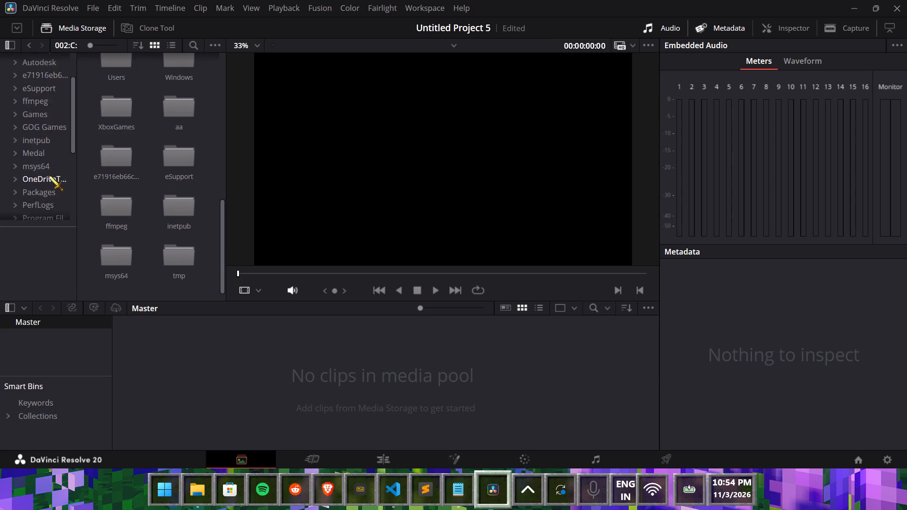
{"action": "scroll", "coordinate": [49, 176], "scroll_direction": "down", "scroll_amount": 3}
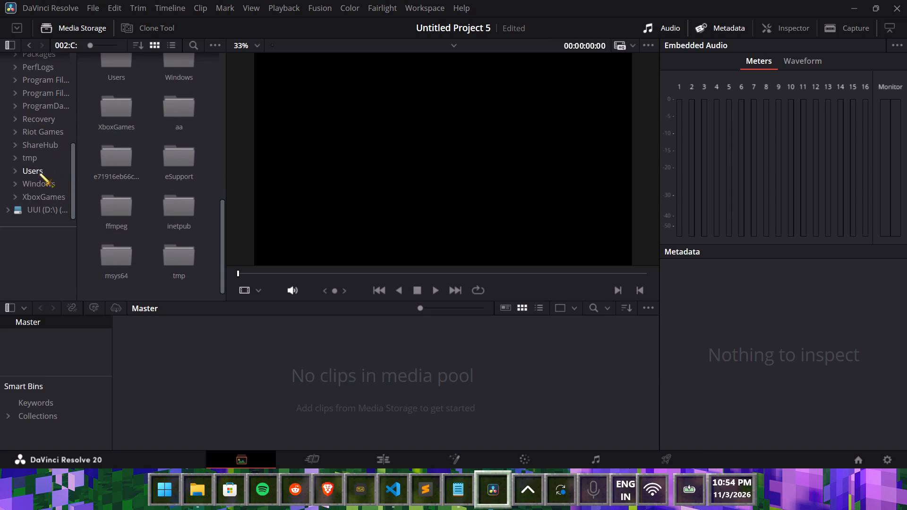
{"action": "left_click", "coordinate": [13, 167]}
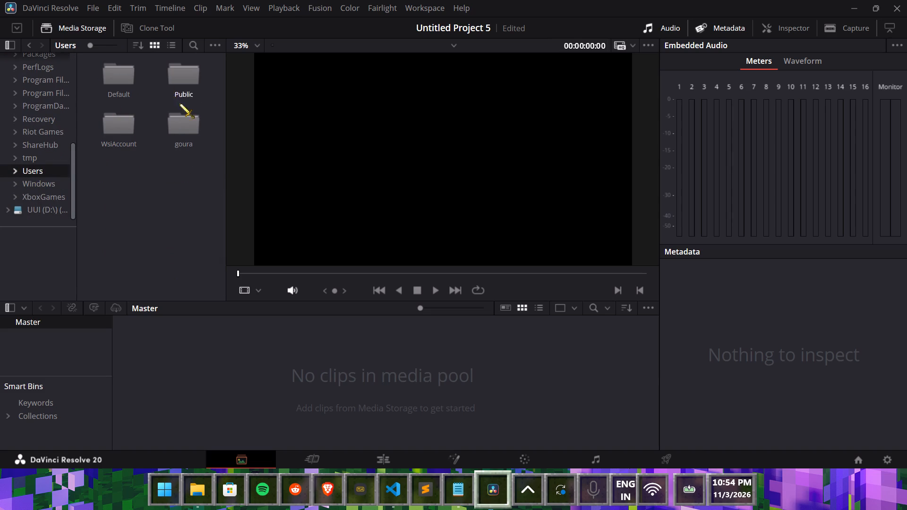
{"action": "double_click", "coordinate": [177, 126]}
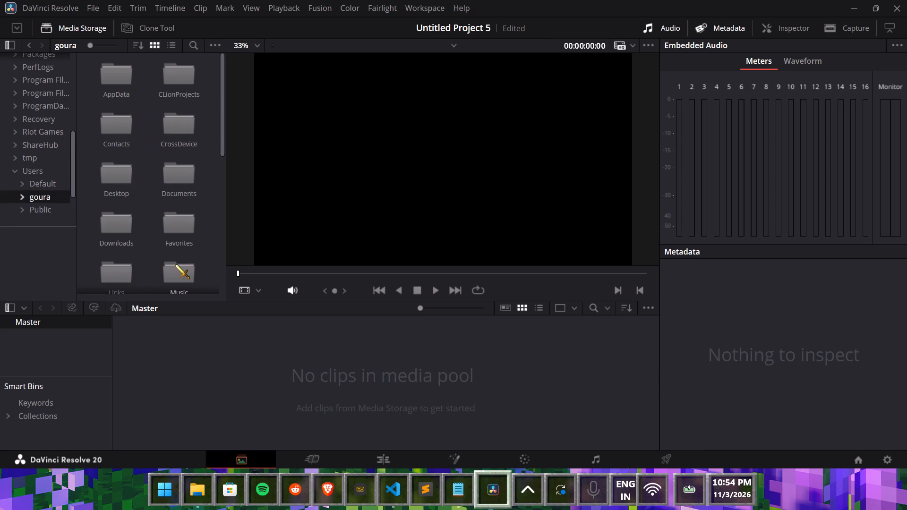
{"action": "double_click", "coordinate": [116, 172]}
{"action": "triple_click", "coordinate": [119, 62]}
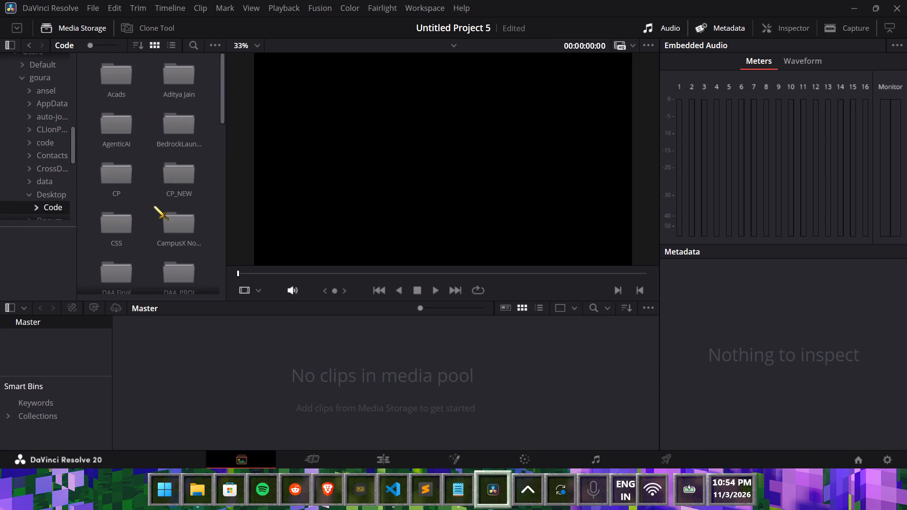
{"action": "scroll", "coordinate": [154, 205], "scroll_direction": "down", "scroll_amount": 9}
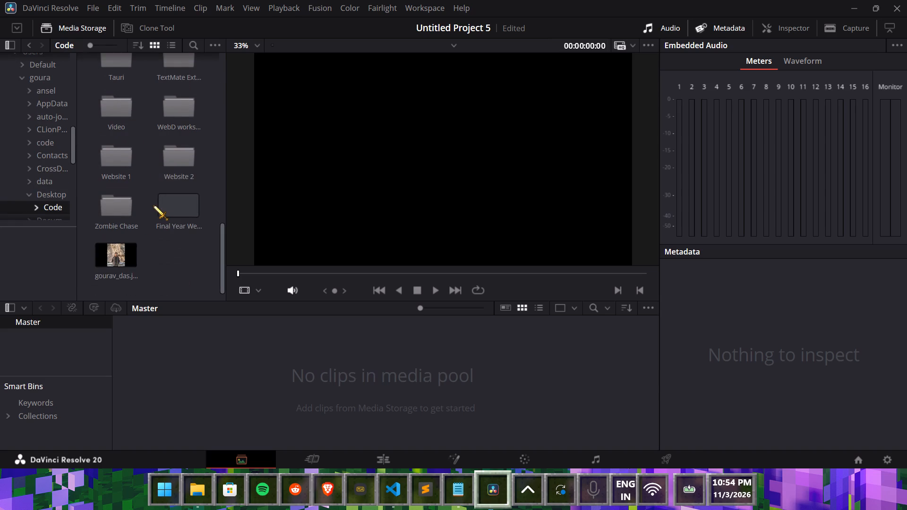
{"action": "scroll", "coordinate": [154, 205], "scroll_direction": "down", "scroll_amount": 1}
{"action": "double_click", "coordinate": [123, 121]}
Add audio.mp3 and finaldance.mp4 from the Video folder to the media pool, changing the project frame rate to match the clips.
{"action": "left_click_drag", "start_coordinate": [120, 118], "coordinate": [166, 87]}
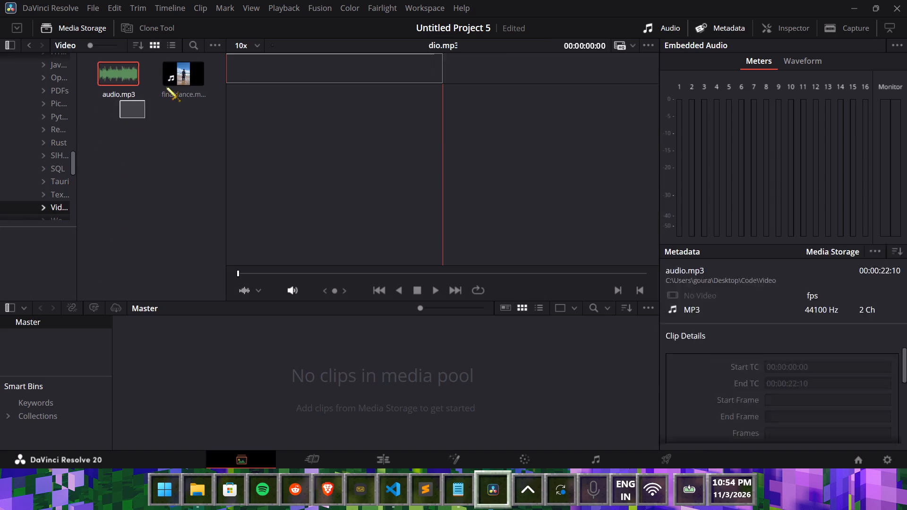
{"action": "left_click_drag", "start_coordinate": [166, 87], "coordinate": [180, 79]}
{"action": "left_click_drag", "start_coordinate": [180, 79], "coordinate": [180, 74]}
{"action": "left_click_drag", "start_coordinate": [180, 74], "coordinate": [259, 397]}
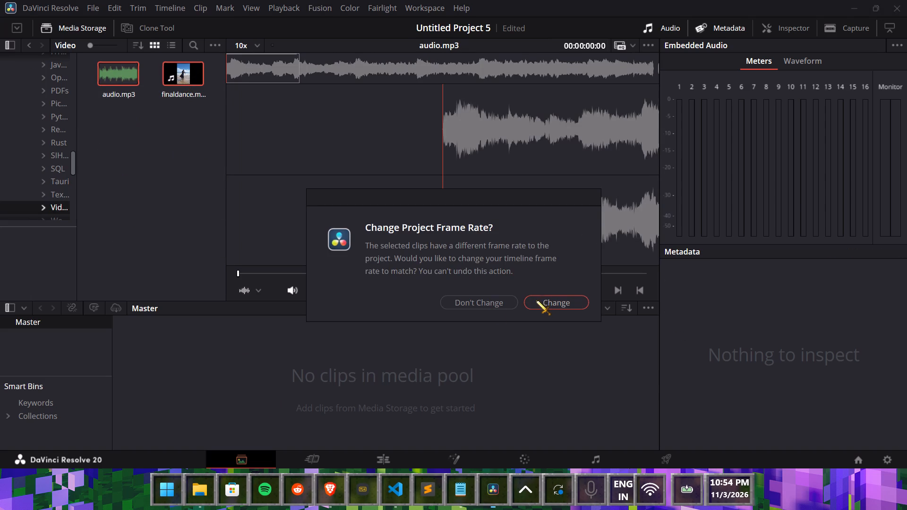
{"action": "left_click", "coordinate": [544, 304]}
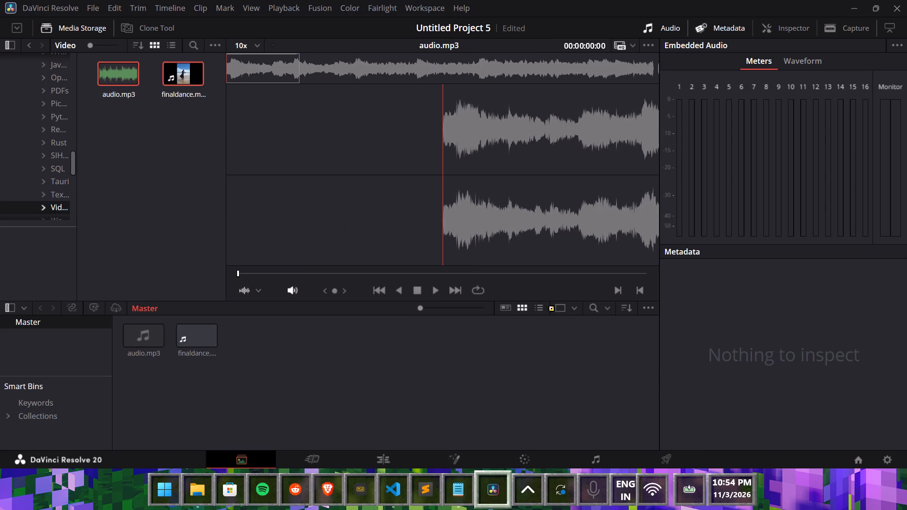
Place the finaldance.mp4 clip at the start of a new timeline on the Cut page.
{"action": "left_click", "coordinate": [194, 345]}
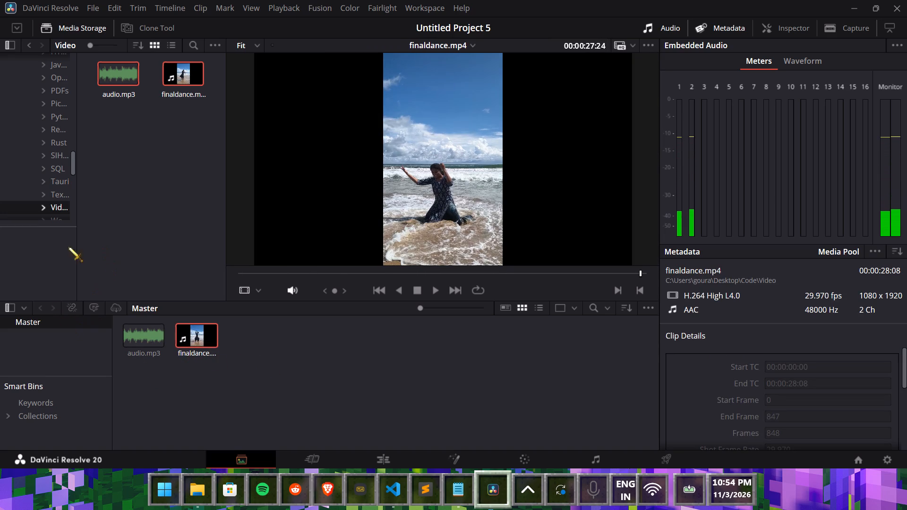
{"action": "left_click", "coordinate": [311, 457]}
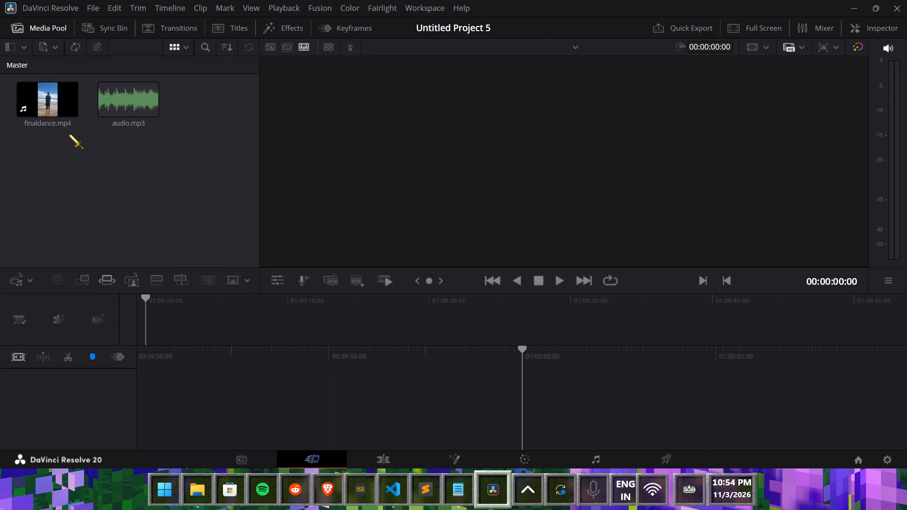
{"action": "left_click_drag", "start_coordinate": [57, 110], "coordinate": [156, 303]}
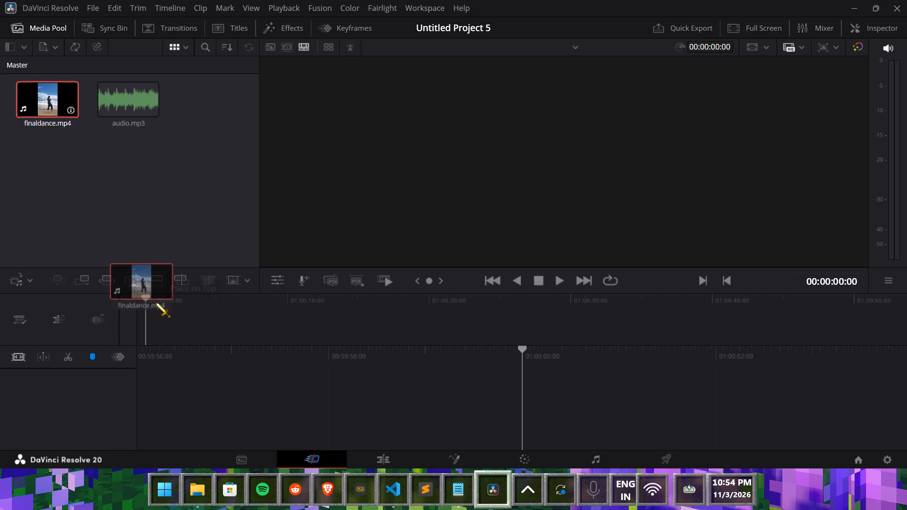
{"action": "left_click_drag", "start_coordinate": [156, 303], "coordinate": [159, 312]}
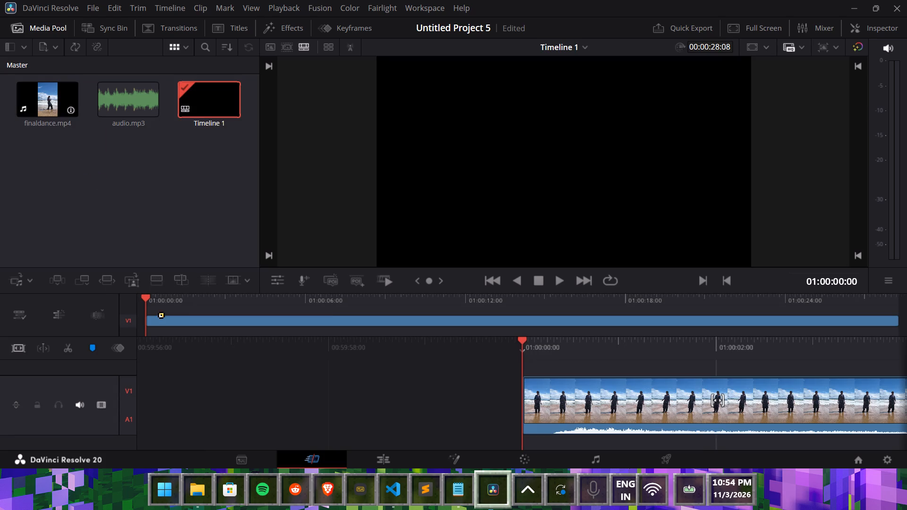
Play the opening second of the timeline and pause it.
{"action": "key", "text": "space"}
{"action": "left_click", "coordinate": [504, 388]}
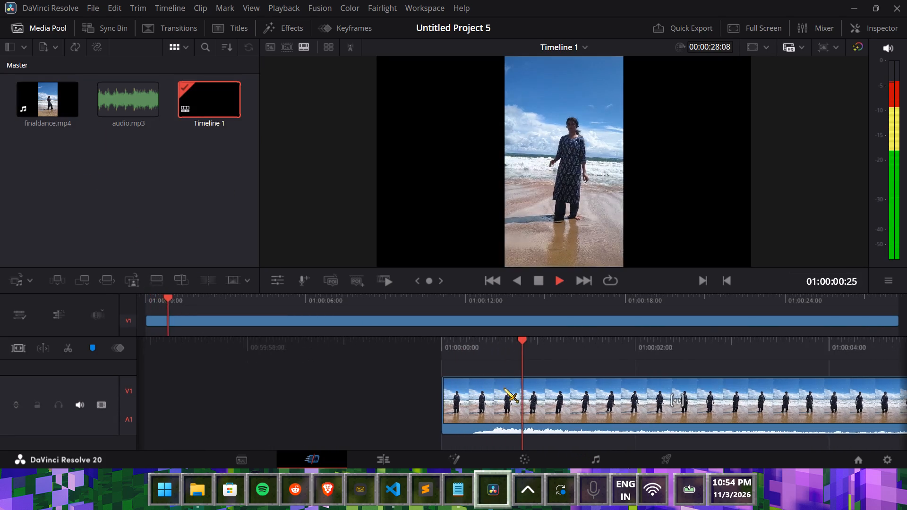
{"action": "key", "text": "space"}
Select the finaldance clip on the timeline and check which clip operations are available for it.
{"action": "left_click", "coordinate": [514, 429]}
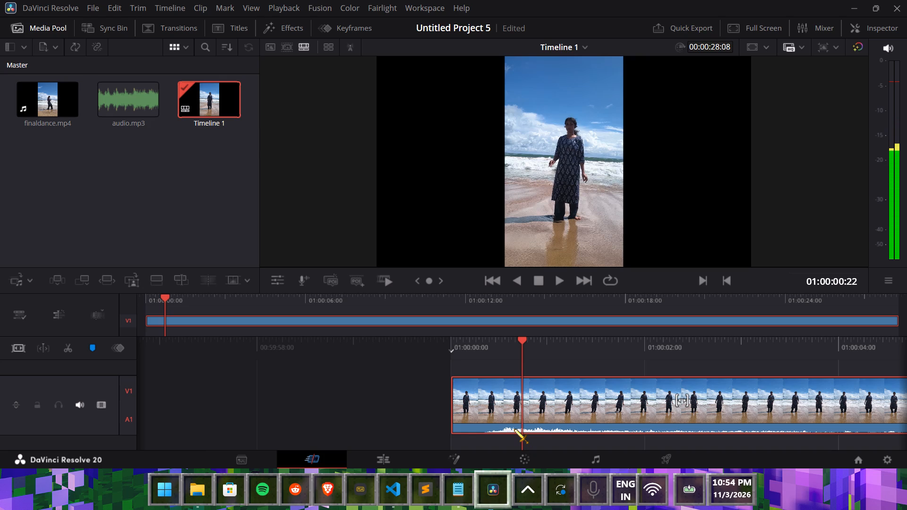
{"action": "right_click", "coordinate": [523, 423]}
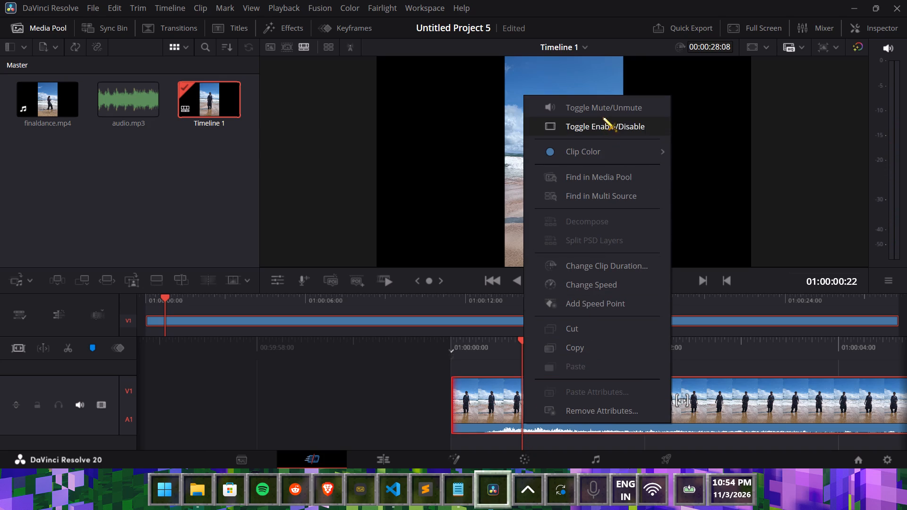
{"action": "left_click", "coordinate": [408, 369]}
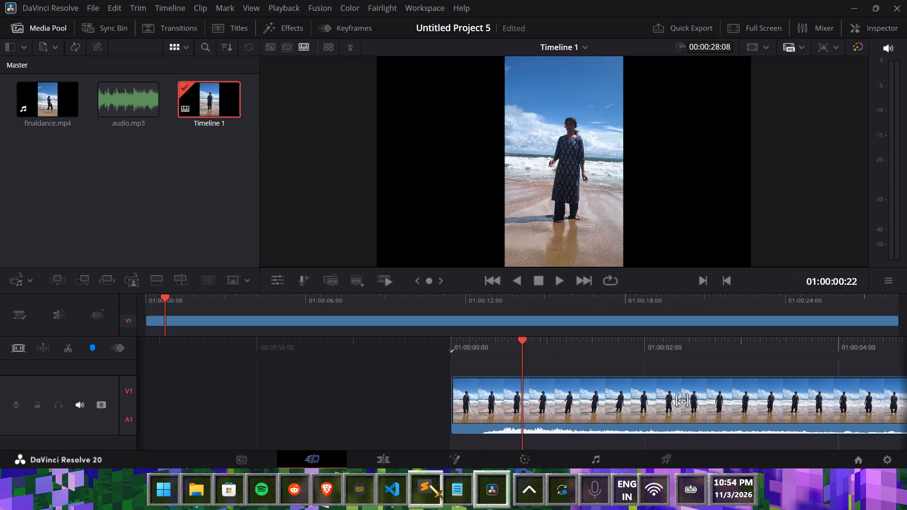
Switch to Brave and search the web in a new tab for "how to remove music audio from davinci resolve?".
{"action": "left_click", "coordinate": [317, 484]}
{"action": "left_click", "coordinate": [444, 3]}
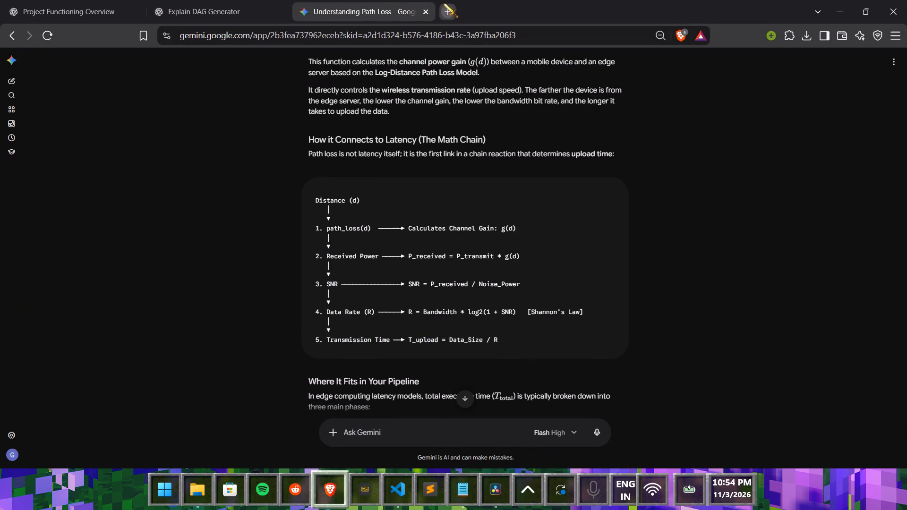
{"action": "type", "text": "how to remove music audio from davinci"}
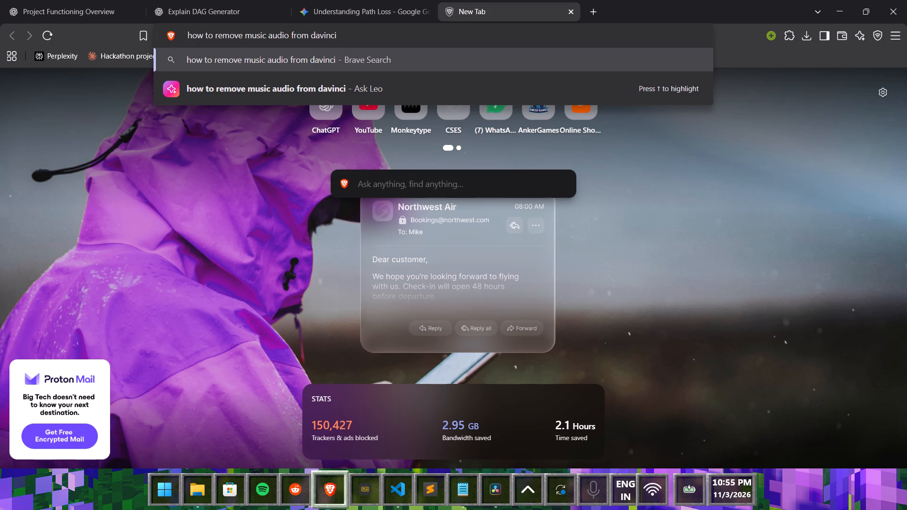
{"action": "key", "text": "space"}
{"action": "type", "text": "resolve?"}
{"action": "key", "text": "Return"}
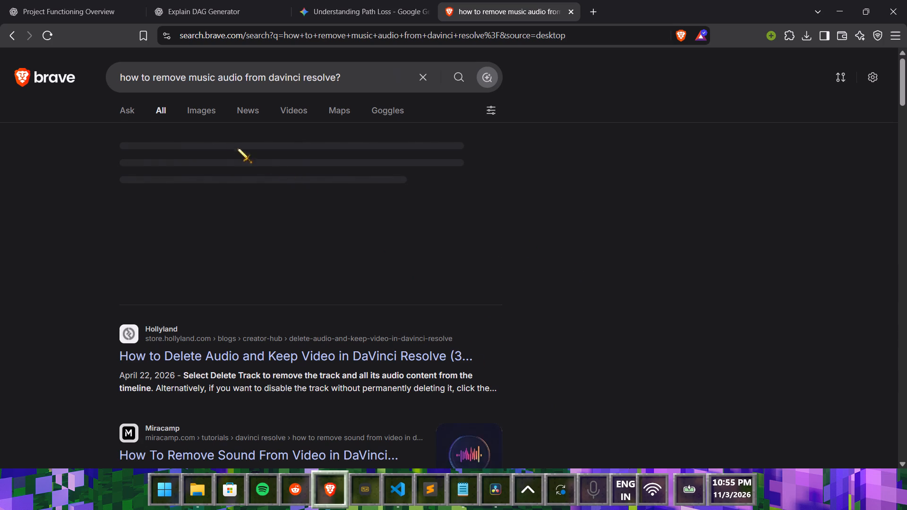
{"action": "scroll", "coordinate": [276, 230], "scroll_direction": "down", "scroll_amount": 4}
{"action": "scroll", "coordinate": [276, 230], "scroll_direction": "up", "scroll_amount": 1}
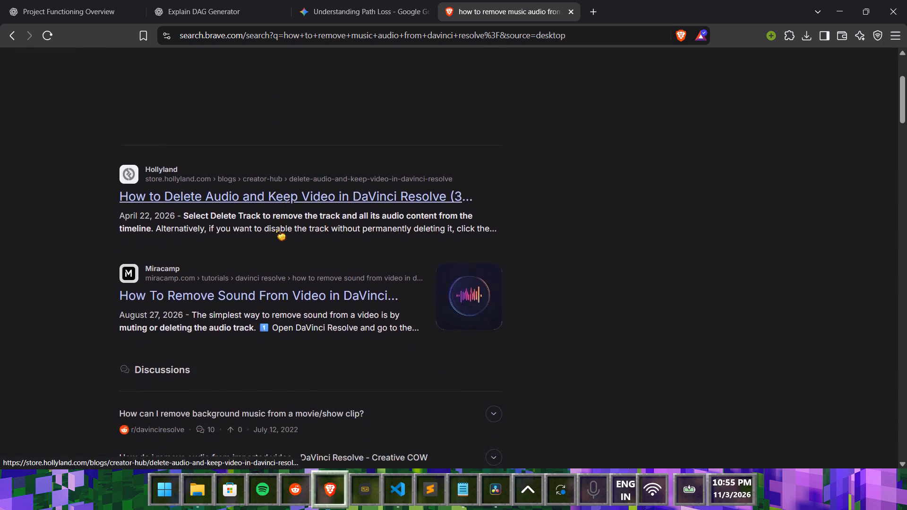
{"action": "scroll", "coordinate": [276, 230], "scroll_direction": "up", "scroll_amount": 1}
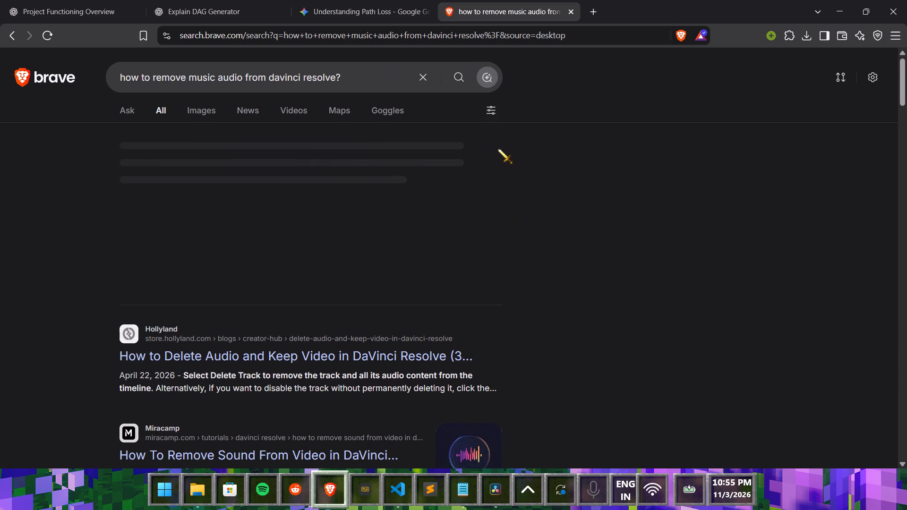
Back in DaVinci Resolve, play the timeline to 01:00:04:18 and place audio.mp3 there on a new audio track below the video.
{"action": "left_click", "coordinate": [492, 483]}
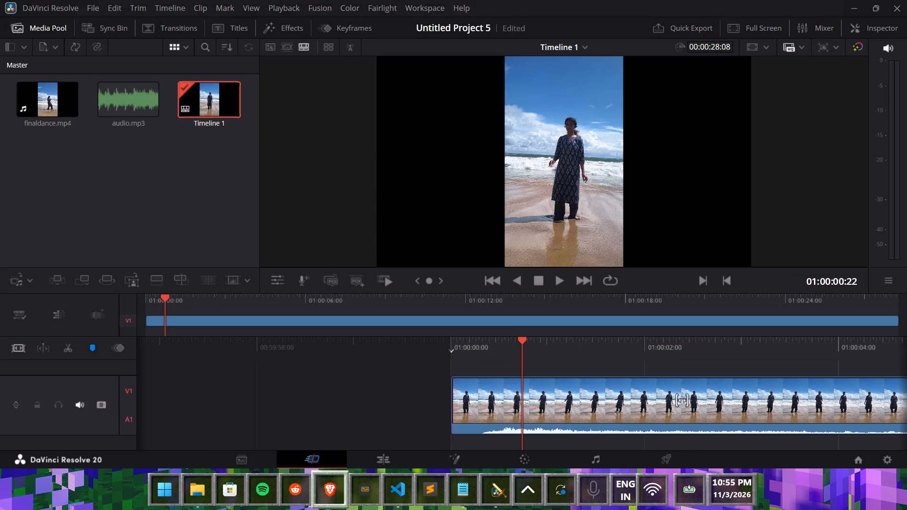
{"action": "key", "text": "space"}
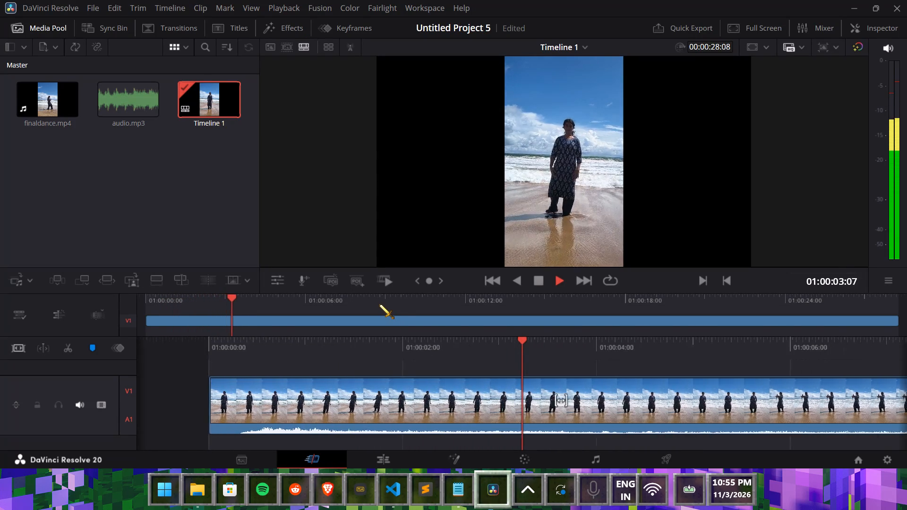
{"action": "key", "text": "space"}
{"action": "key", "text": "space"}
{"action": "key", "text": "space"}
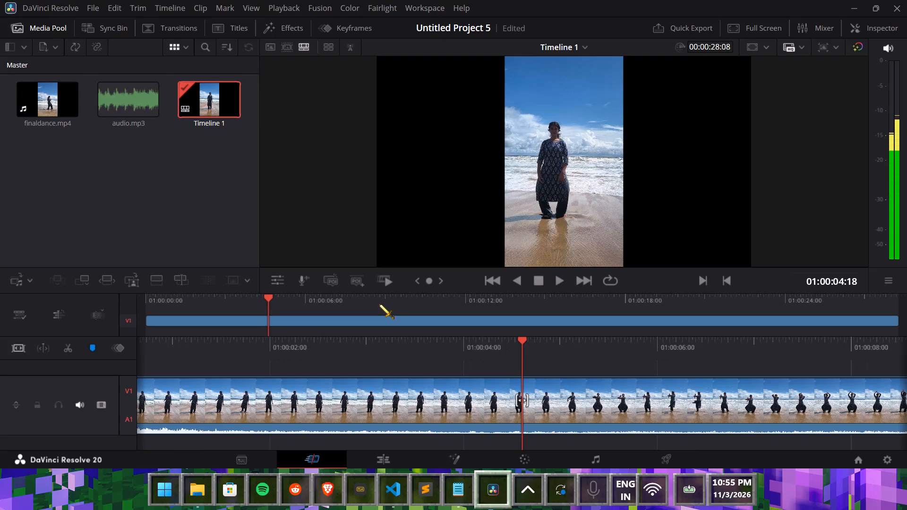
{"action": "left_click_drag", "start_coordinate": [144, 109], "coordinate": [538, 365]}
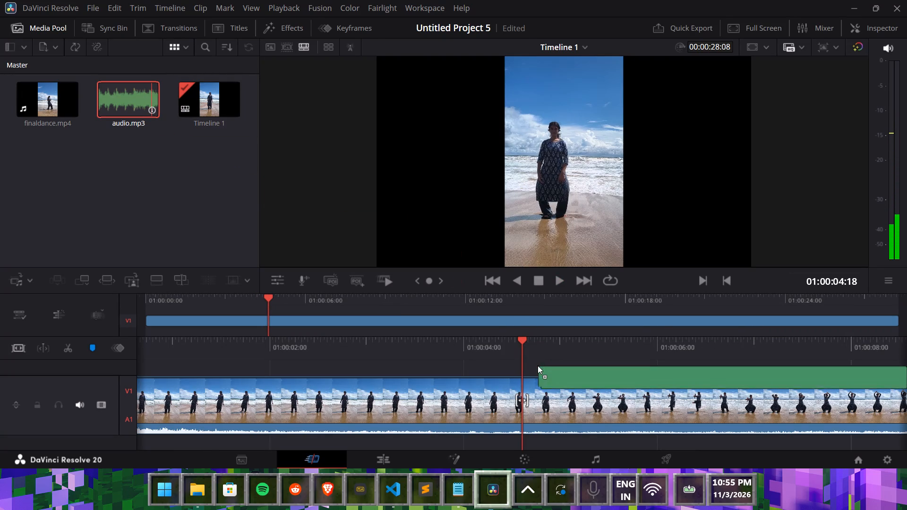
{"action": "left_click_drag", "start_coordinate": [538, 365], "coordinate": [524, 438]}
Split both tracks at 01:00:26:23, near the end of audio.mp3, and delete the trailing audio and video pieces.
{"action": "key", "text": "space"}
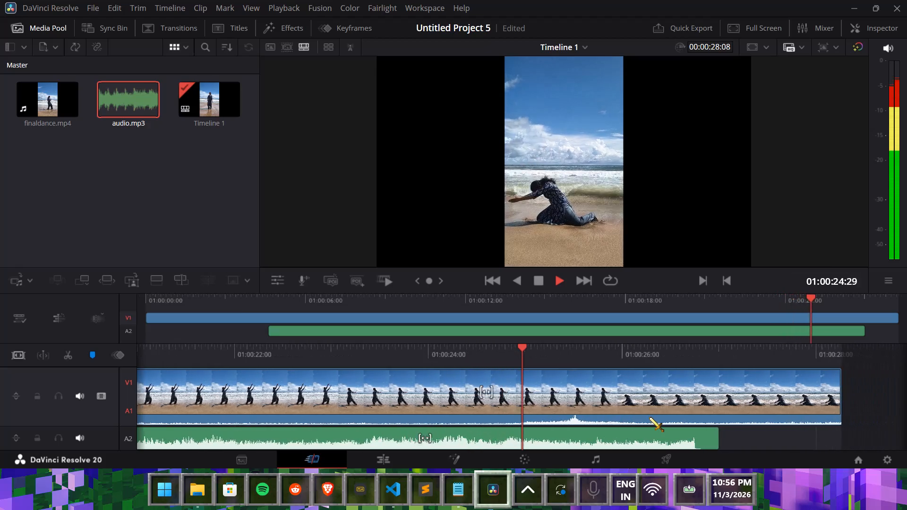
{"action": "key", "text": "space"}
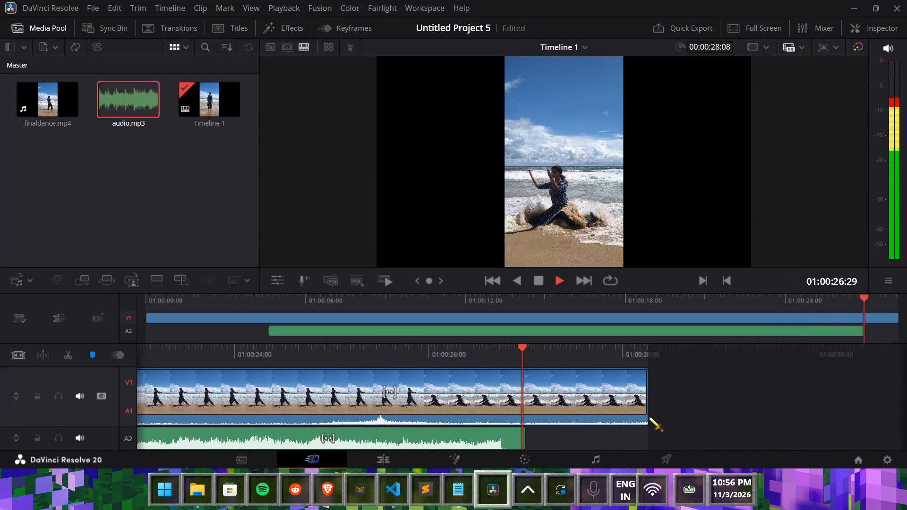
{"action": "left_click_drag", "start_coordinate": [530, 343], "coordinate": [550, 349]}
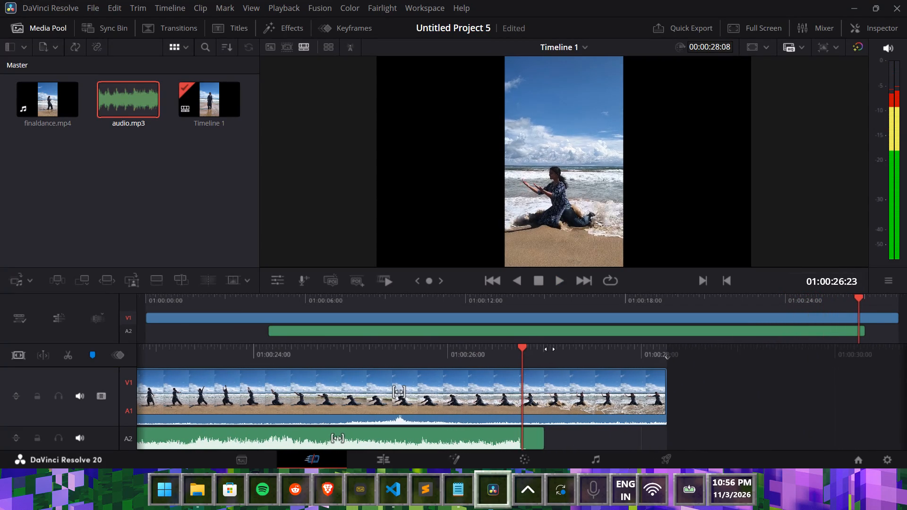
{"action": "left_click_drag", "start_coordinate": [550, 349], "coordinate": [552, 348]}
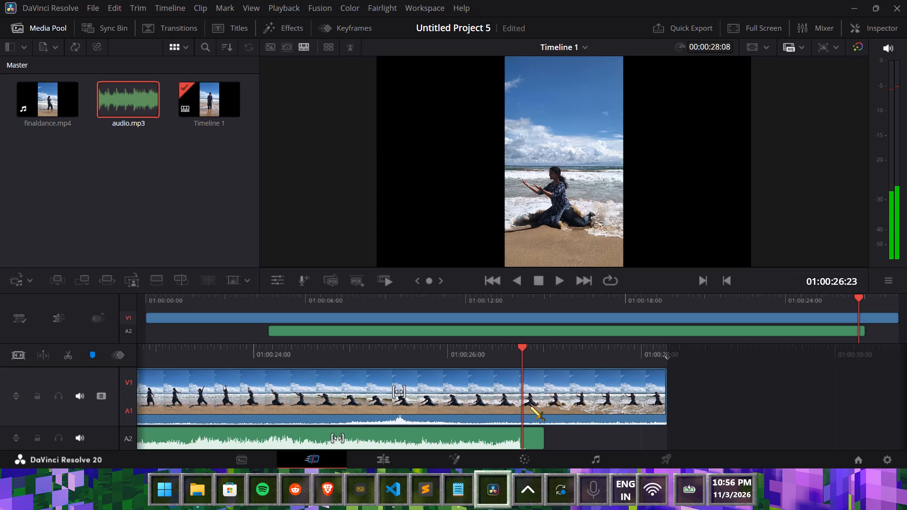
{"action": "left_click", "coordinate": [63, 353]}
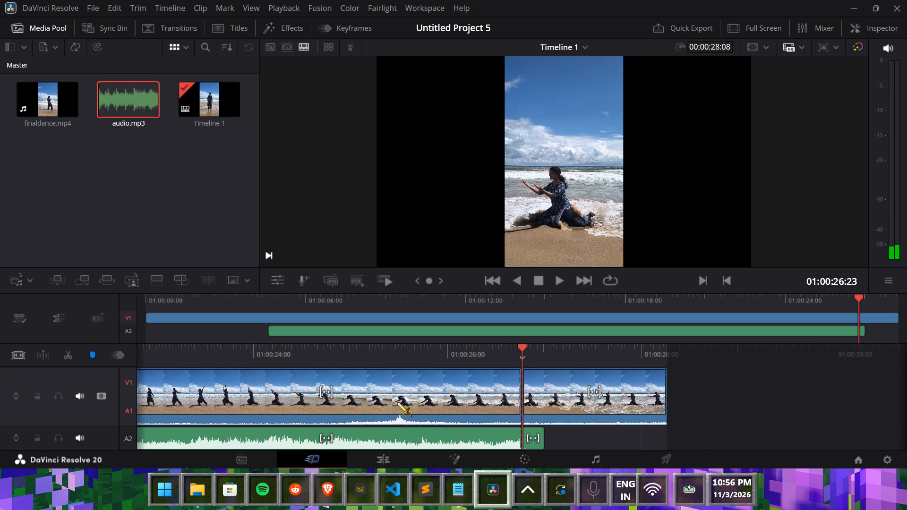
{"action": "left_click", "coordinate": [537, 432]}
{"action": "key", "text": "Delete"}
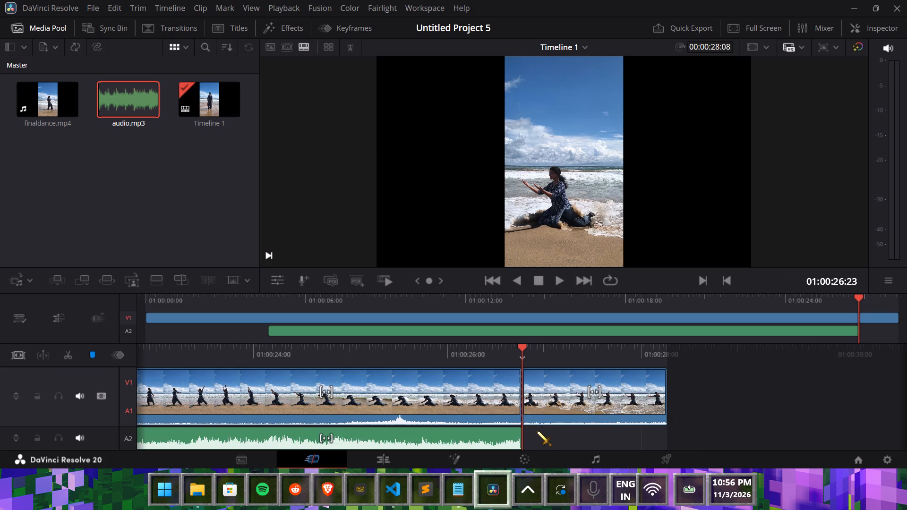
{"action": "left_click", "coordinate": [540, 412]}
{"action": "key", "text": "Delete"}
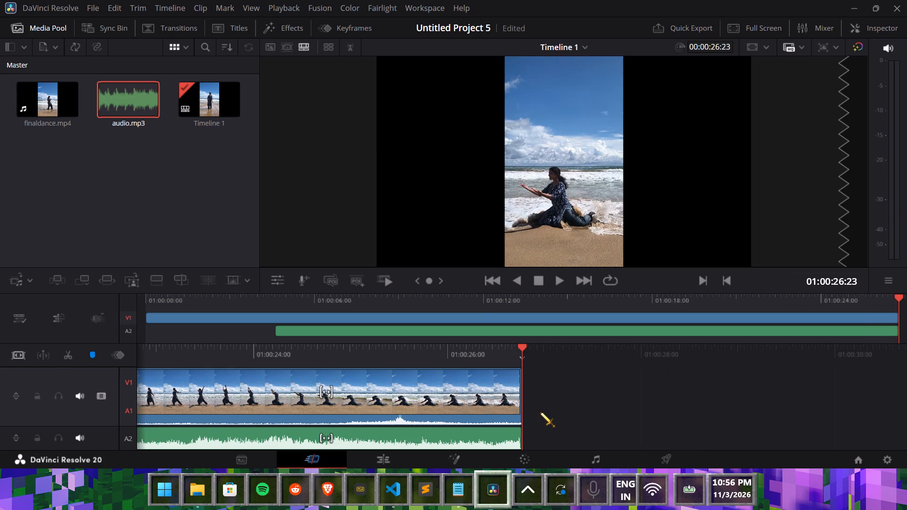
Split the video at 01:00:04:18, where audio.mp3 begins, and delete the opening piece before it.
{"action": "scroll", "coordinate": [540, 412], "scroll_direction": "right", "scroll_amount": 19}
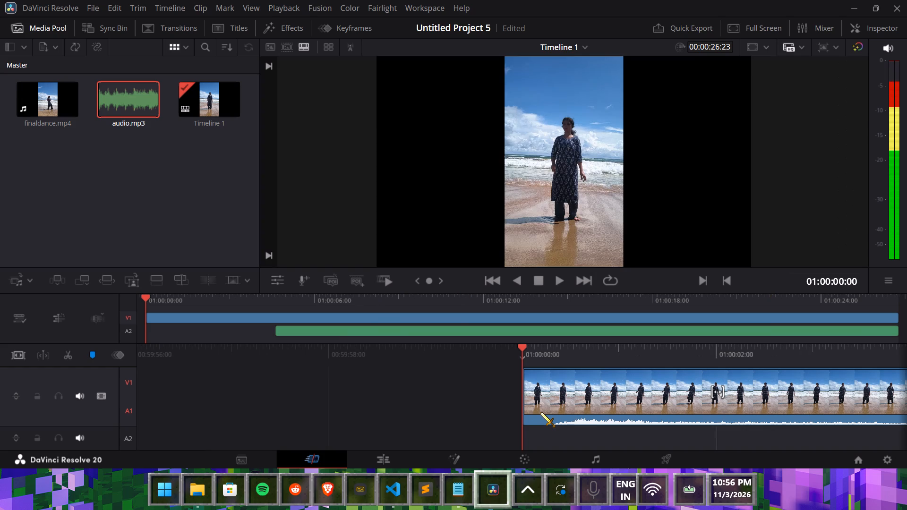
{"action": "scroll", "coordinate": [540, 412], "scroll_direction": "right", "scroll_amount": 2}
{"action": "scroll", "coordinate": [534, 402], "scroll_direction": "left", "scroll_amount": 1}
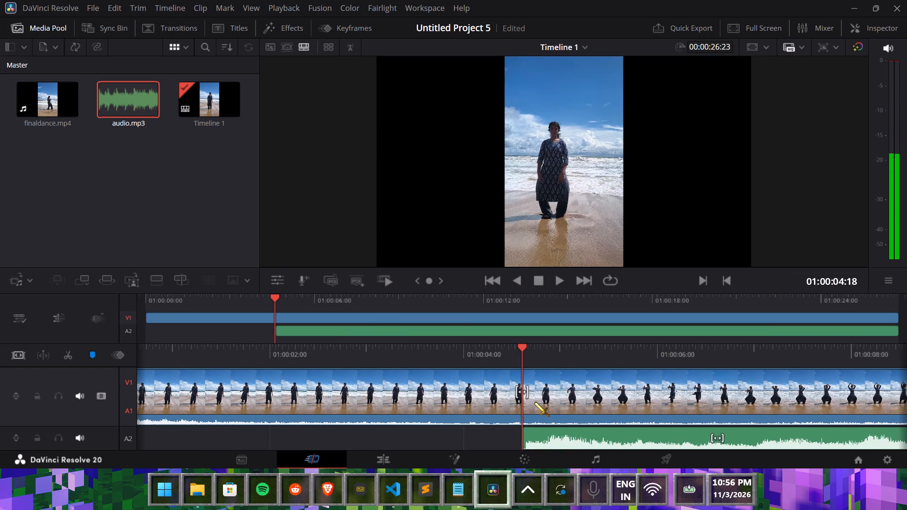
{"action": "left_click", "coordinate": [70, 354]}
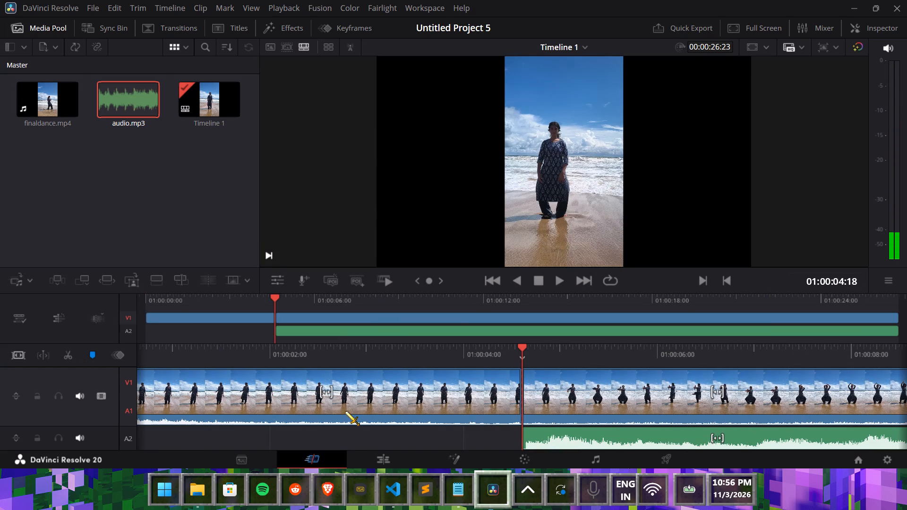
{"action": "left_click", "coordinate": [345, 407]}
{"action": "key", "text": "Delete"}
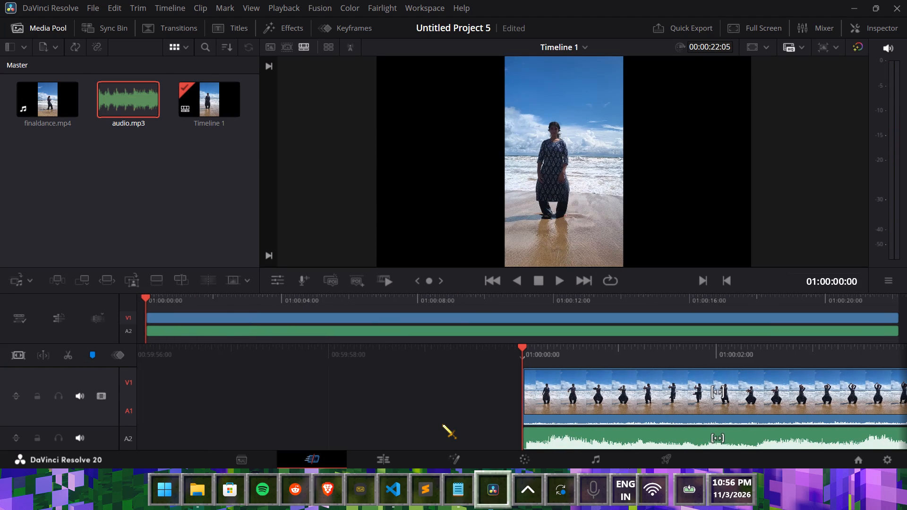
Play the opening seconds of the trimmed timeline to check the sync, and scrub back to 01:00:00:15.
{"action": "key", "text": "space"}
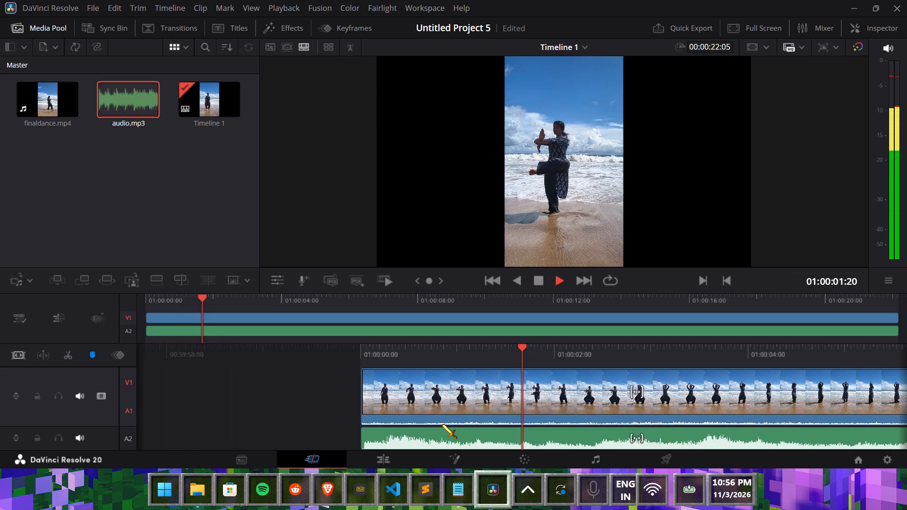
{"action": "key", "text": "space"}
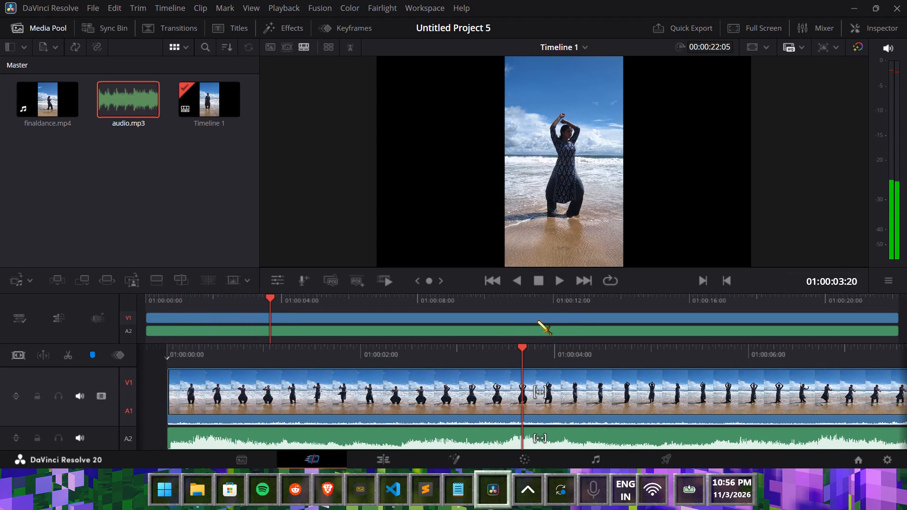
{"action": "left_click_drag", "start_coordinate": [531, 346], "coordinate": [453, 346]}
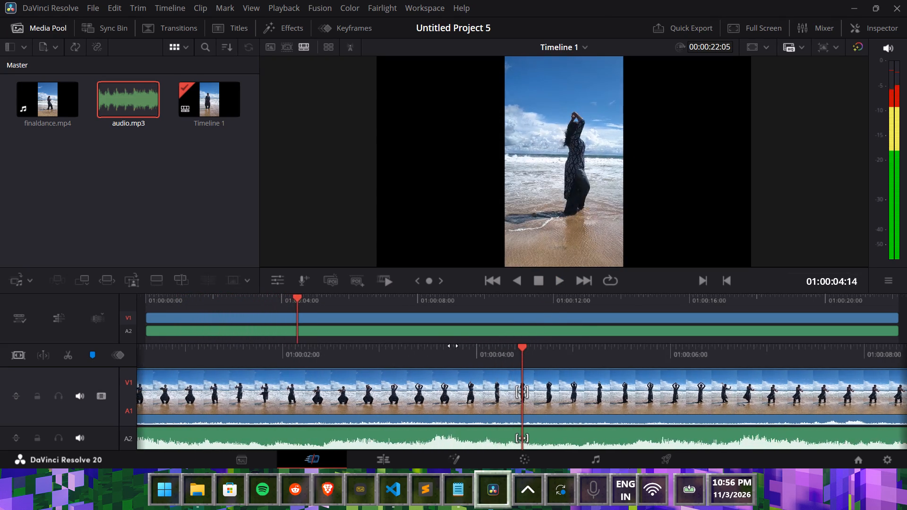
{"action": "left_click_drag", "start_coordinate": [453, 346], "coordinate": [837, 335]}
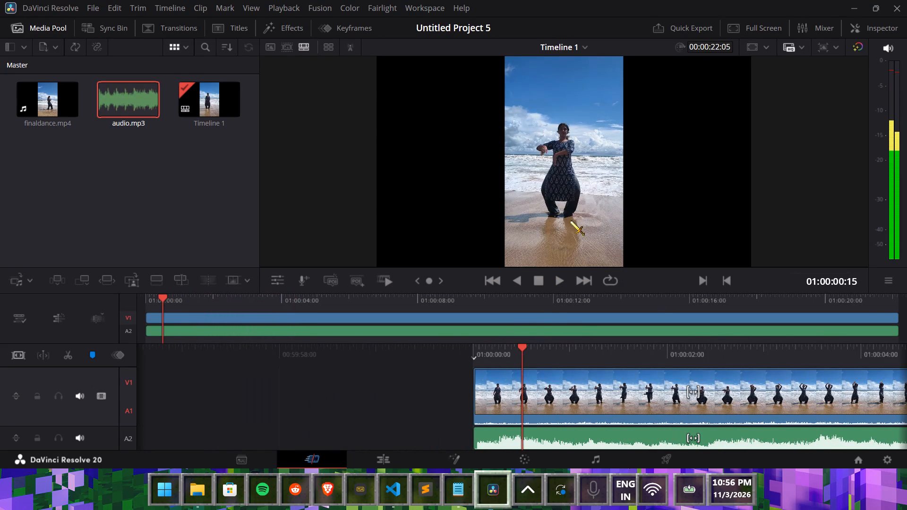
On the Edit page, set the finaldance.mp4 clip's Zoom to 1.280 on both X and Y.
{"action": "left_click", "coordinate": [382, 462]}
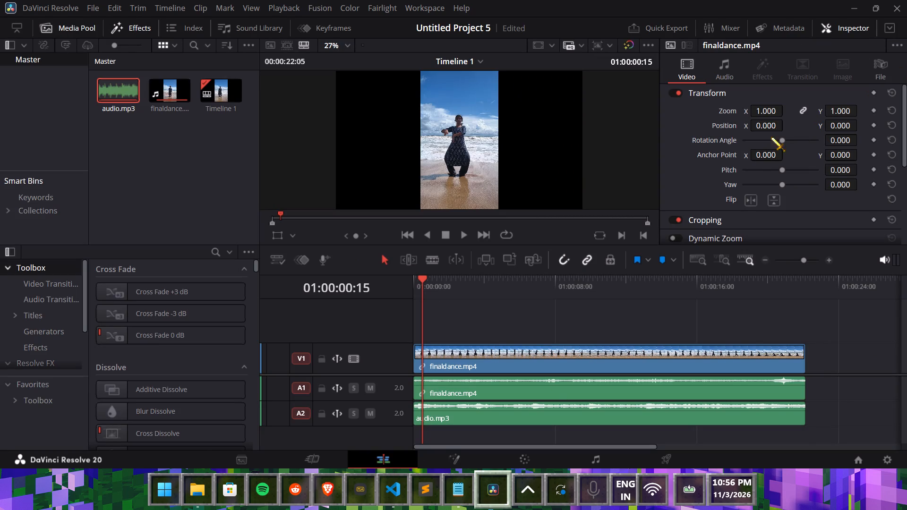
{"action": "left_click_drag", "start_coordinate": [778, 112], "coordinate": [791, 110]}
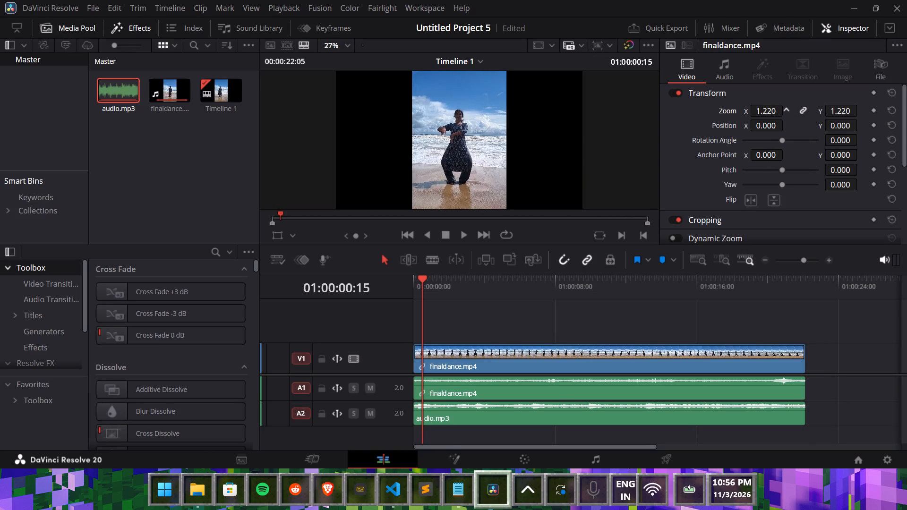
{"action": "left_click_drag", "start_coordinate": [791, 110], "coordinate": [797, 107]}
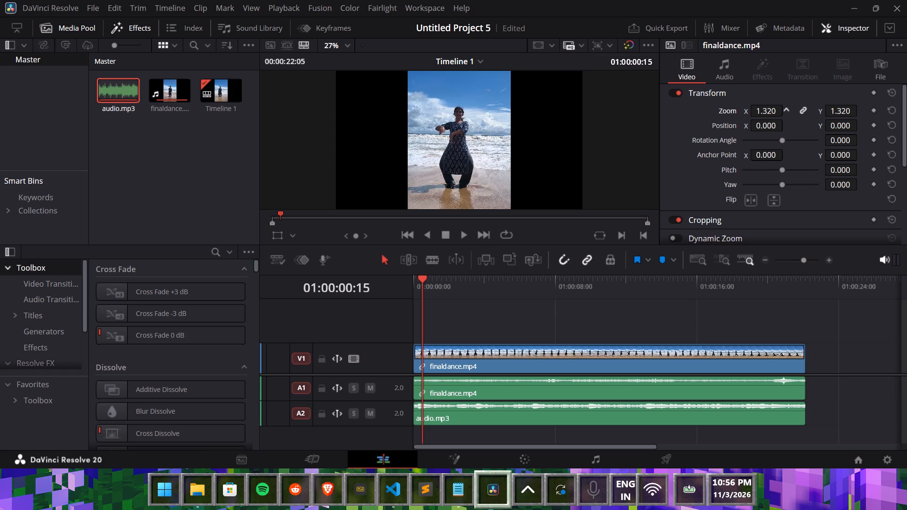
{"action": "left_click_drag", "start_coordinate": [797, 107], "coordinate": [795, 108]}
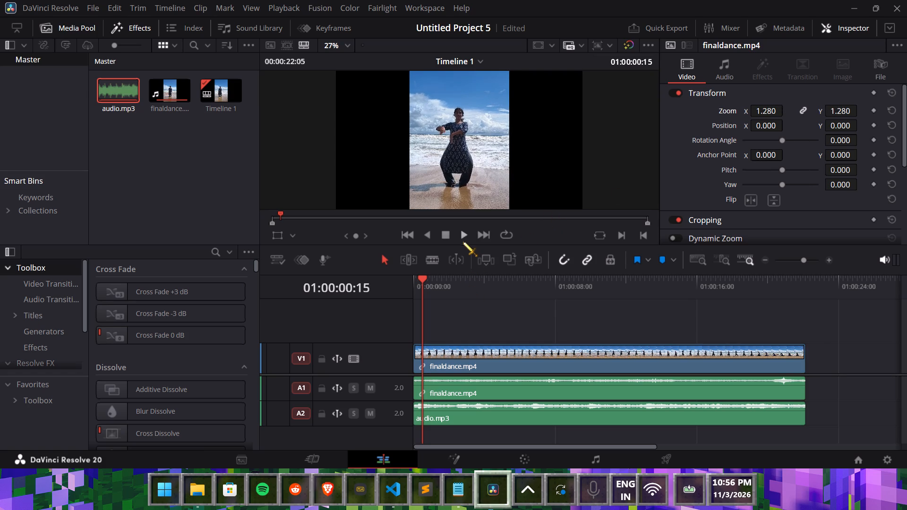
Play the enlarged video to about 01:00:05:03 to check its framing, and return to the Cut page.
{"action": "left_click", "coordinate": [463, 241]}
{"action": "left_click", "coordinate": [463, 241]}
{"action": "left_click", "coordinate": [318, 462]}
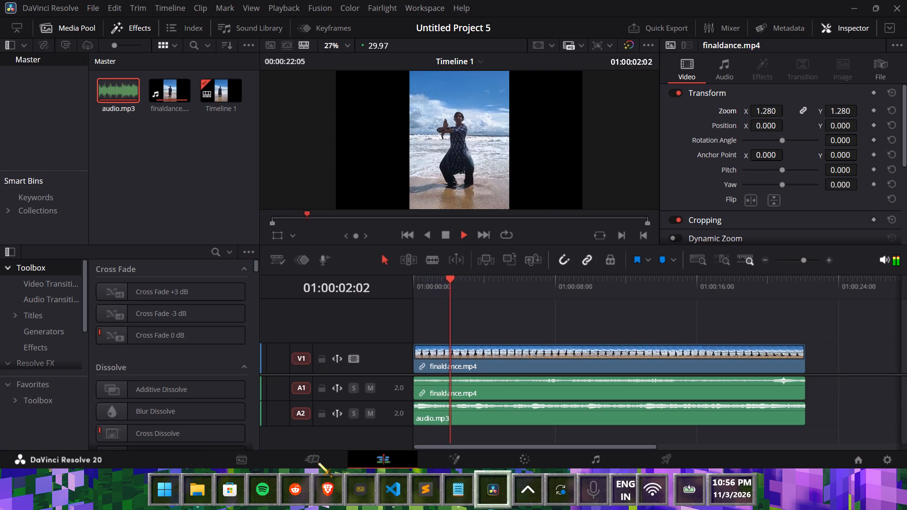
{"action": "left_click", "coordinate": [317, 458]}
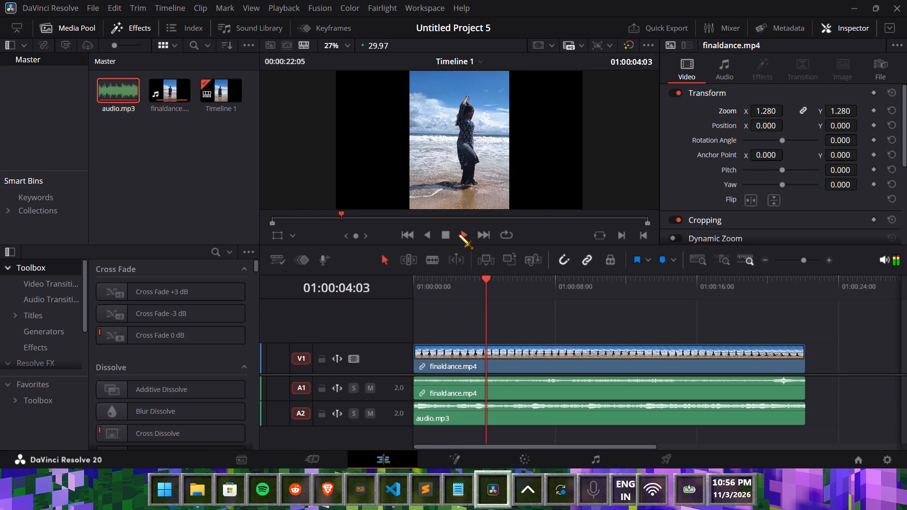
{"action": "left_click", "coordinate": [462, 234]}
{"action": "left_click", "coordinate": [451, 239]}
{"action": "left_click", "coordinate": [316, 455]}
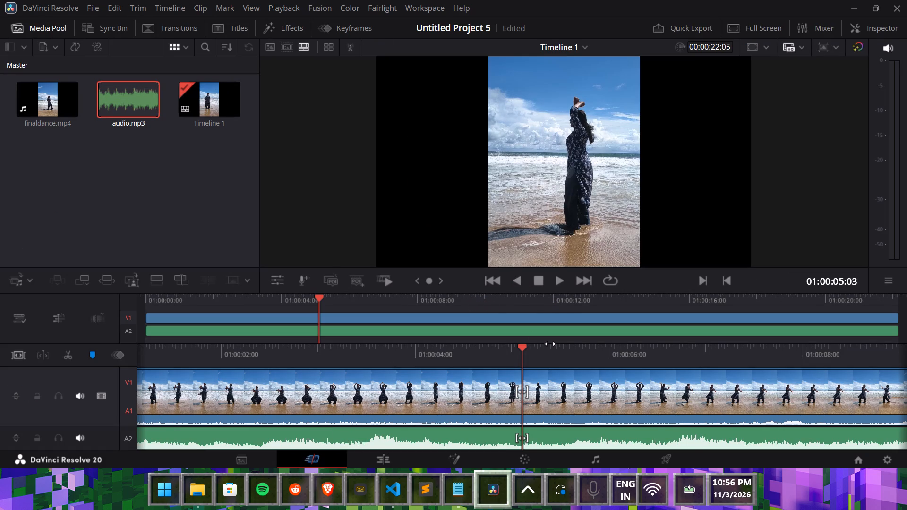
Play and scrub the timeline, and add a marker at 01:00:08:00.
{"action": "left_click", "coordinate": [534, 285]}
{"action": "key", "text": "space"}
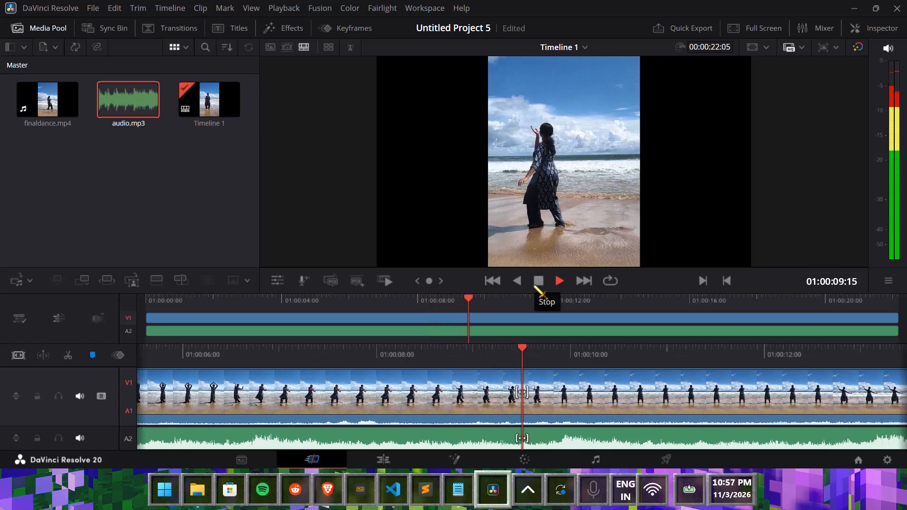
{"action": "left_click", "coordinate": [533, 285]}
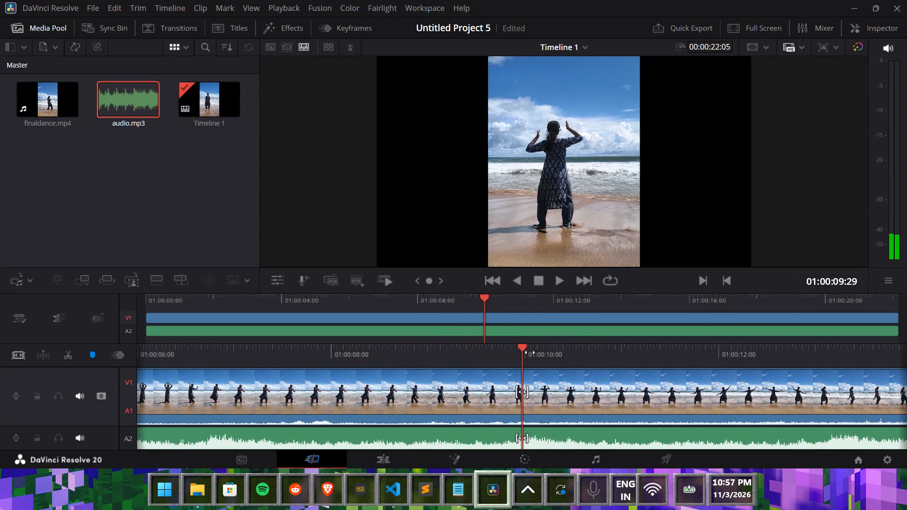
{"action": "left_click_drag", "start_coordinate": [529, 352], "coordinate": [661, 341]}
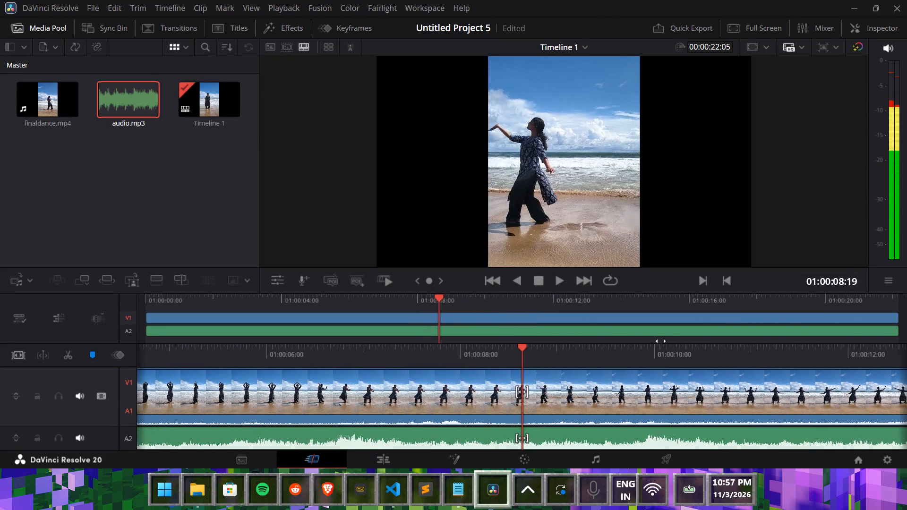
{"action": "left_click_drag", "start_coordinate": [661, 341], "coordinate": [746, 348]}
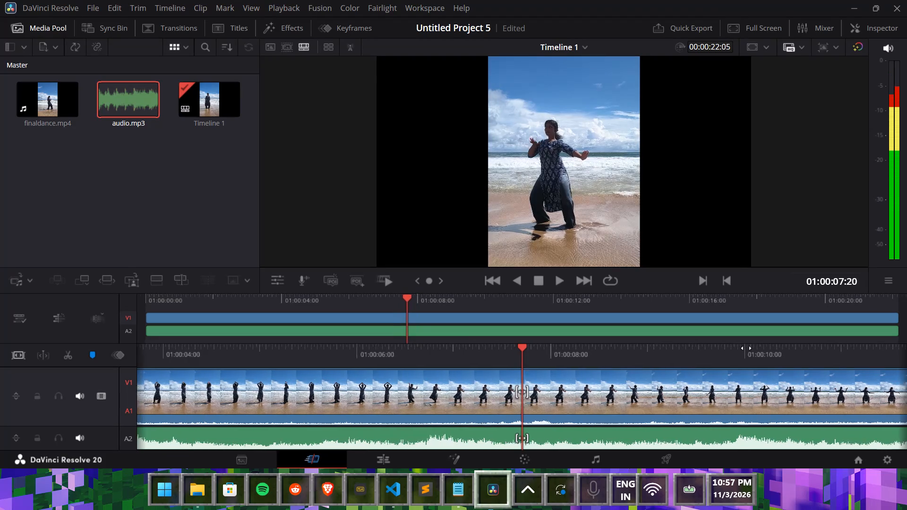
{"action": "left_click_drag", "start_coordinate": [746, 348], "coordinate": [718, 353]}
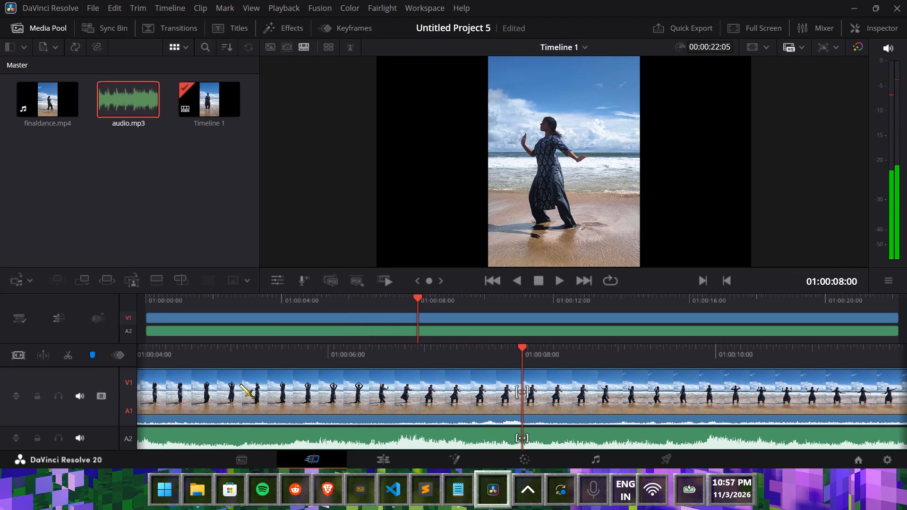
{"action": "left_click", "coordinate": [91, 357]}
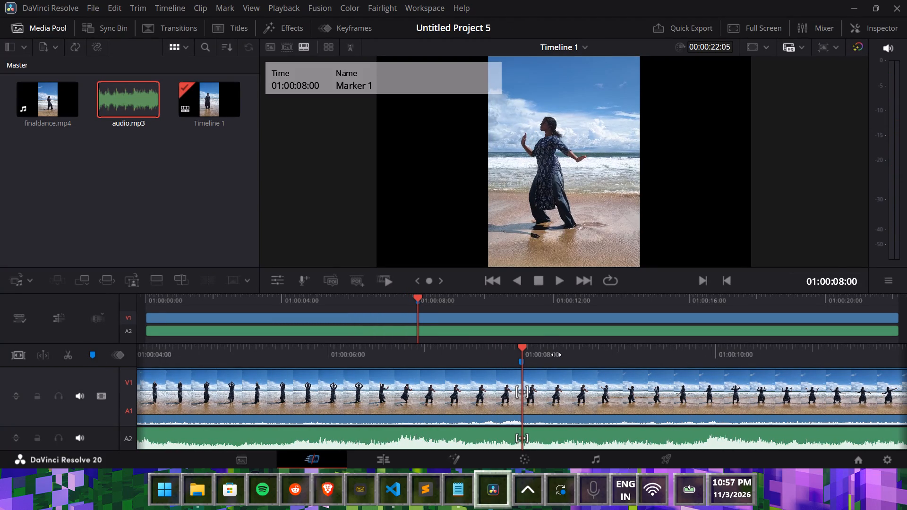
Play and scrub the section from 01:00:08:00 to about 01:00:12:14 to check the dance against the music.
{"action": "key", "text": "space"}
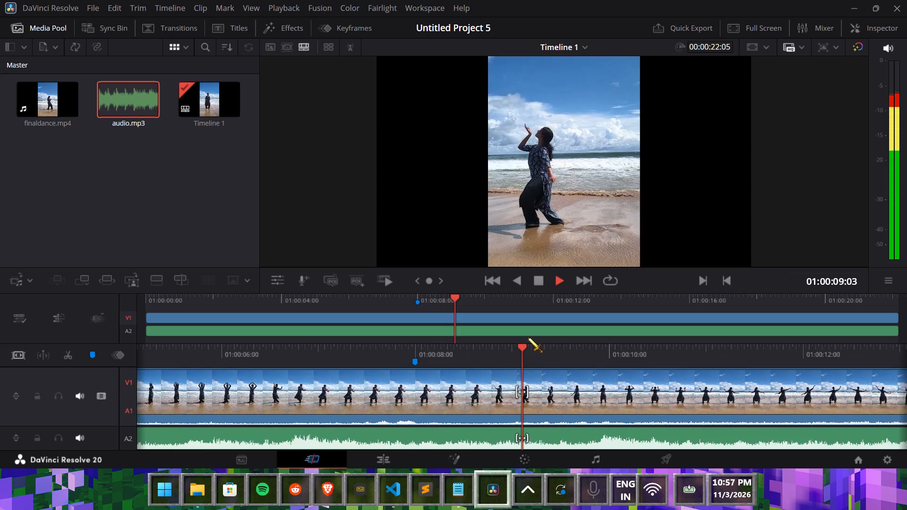
{"action": "key", "text": "space"}
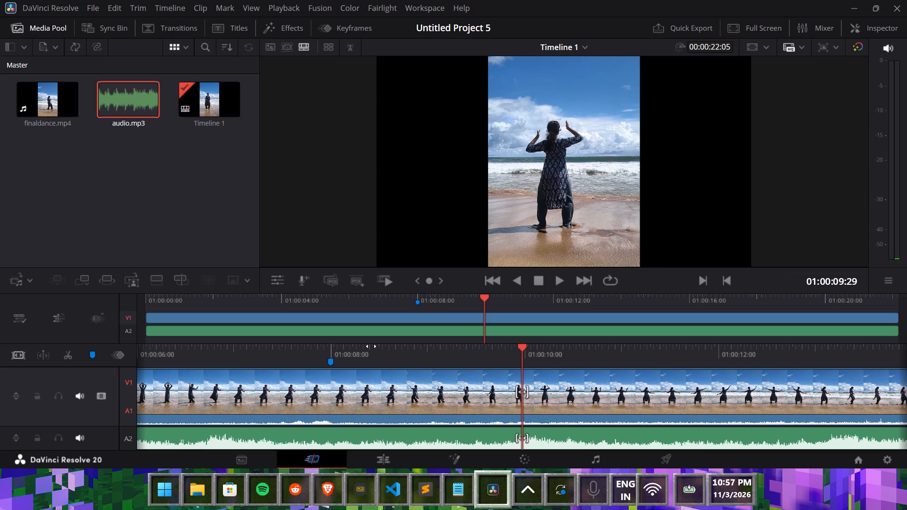
{"action": "key", "text": "space"}
{"action": "key", "text": "space"}
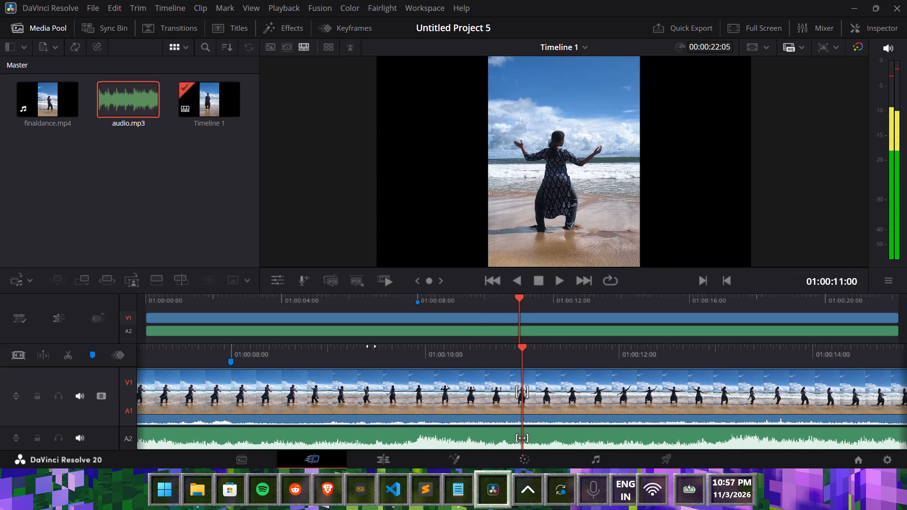
{"action": "key", "text": "space"}
{"action": "key", "text": "space"}
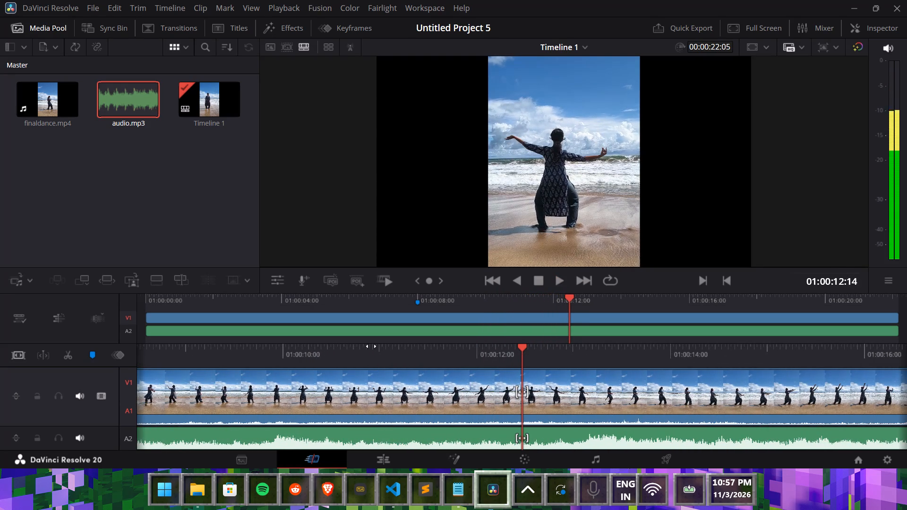
{"action": "scroll", "coordinate": [371, 346], "scroll_direction": "right", "scroll_amount": 4}
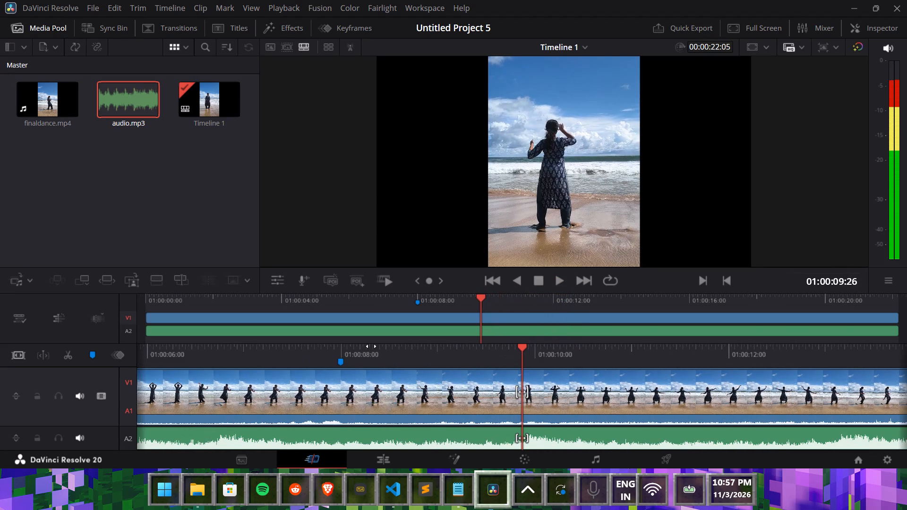
{"action": "scroll", "coordinate": [371, 346], "scroll_direction": "right", "scroll_amount": 1}
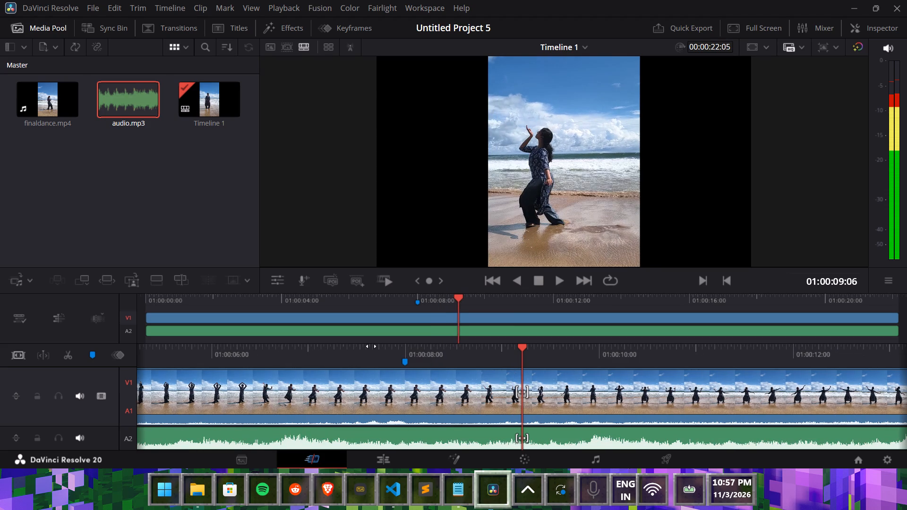
{"action": "scroll", "coordinate": [371, 346], "scroll_direction": "right", "scroll_amount": 1}
{"action": "scroll", "coordinate": [371, 346], "scroll_direction": "left", "scroll_amount": 1}
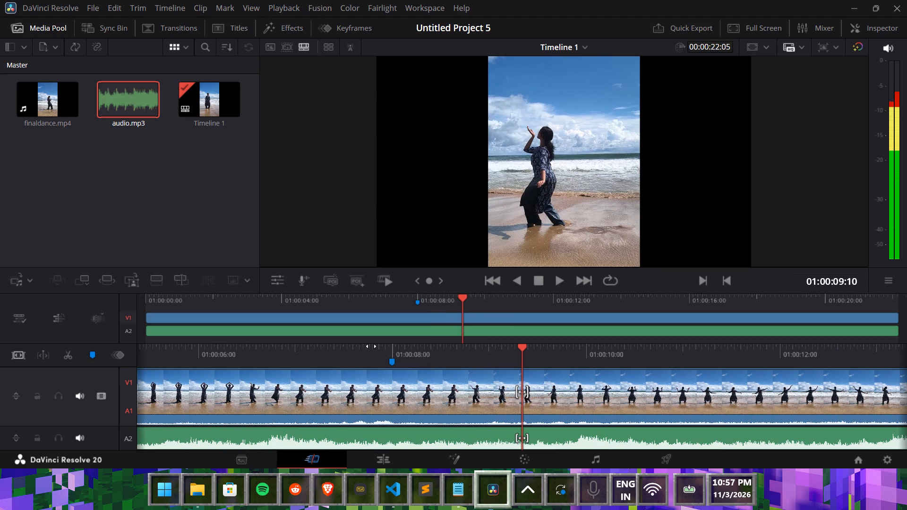
{"action": "scroll", "coordinate": [371, 346], "scroll_direction": "left", "scroll_amount": 1}
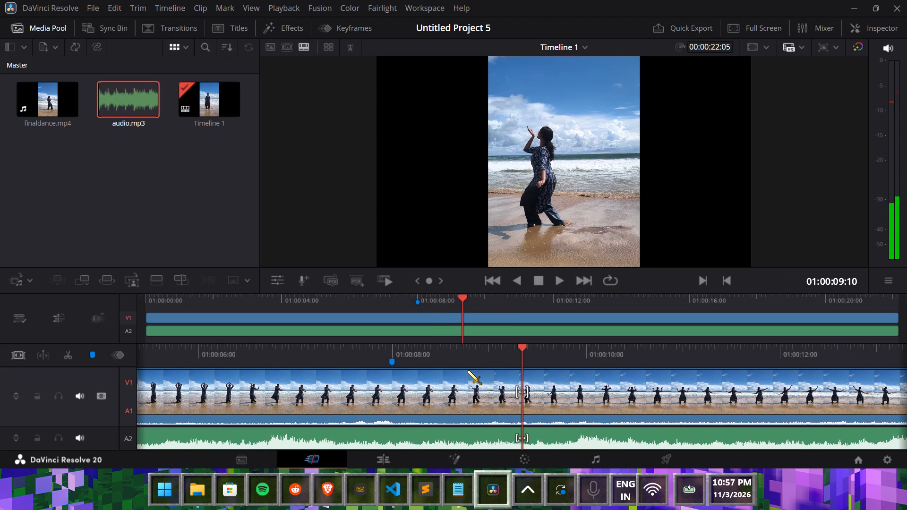
Play on in short bursts and add a second marker at 01:00:10:12.
{"action": "key", "text": "space"}
{"action": "key", "text": "space"}
{"action": "key", "text": "space"}
{"action": "key", "text": "space"}
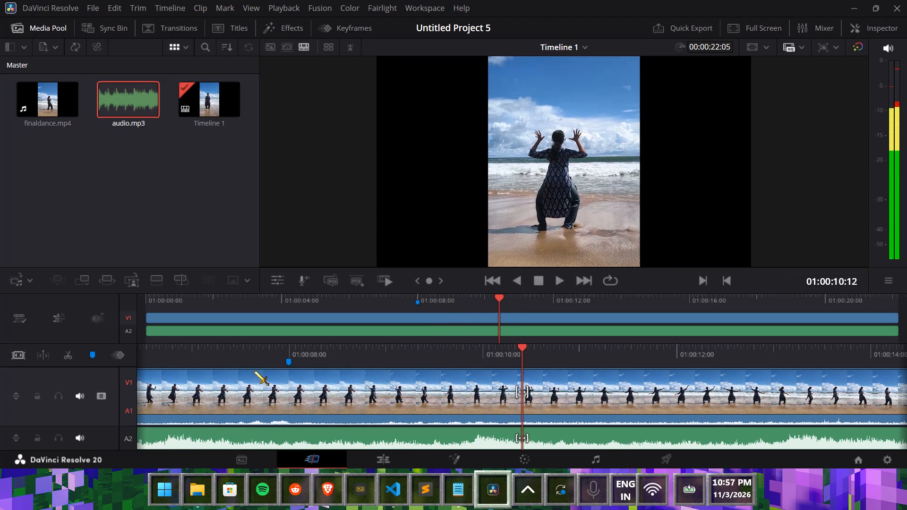
{"action": "left_click", "coordinate": [94, 359]}
Play the timeline from the second marker to 01:00:17:07 to review the rest of the dance.
{"action": "key", "text": "space"}
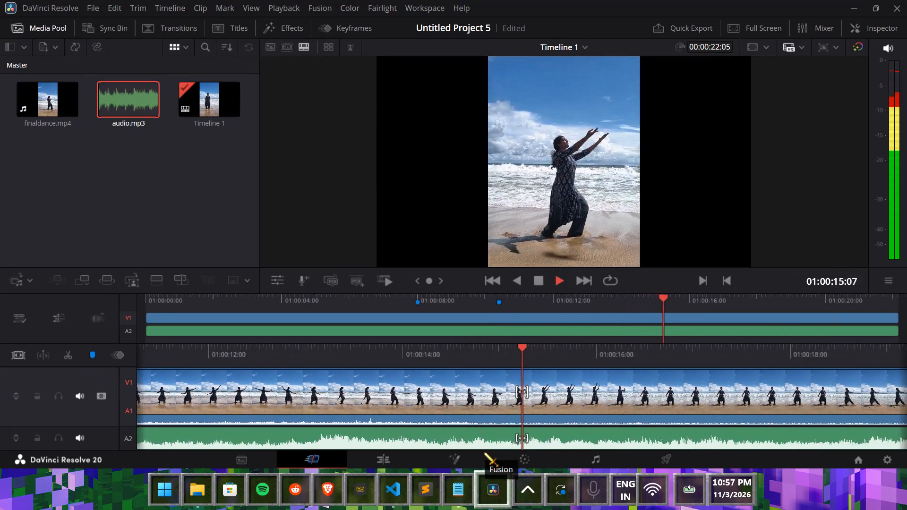
{"action": "key", "text": "space"}
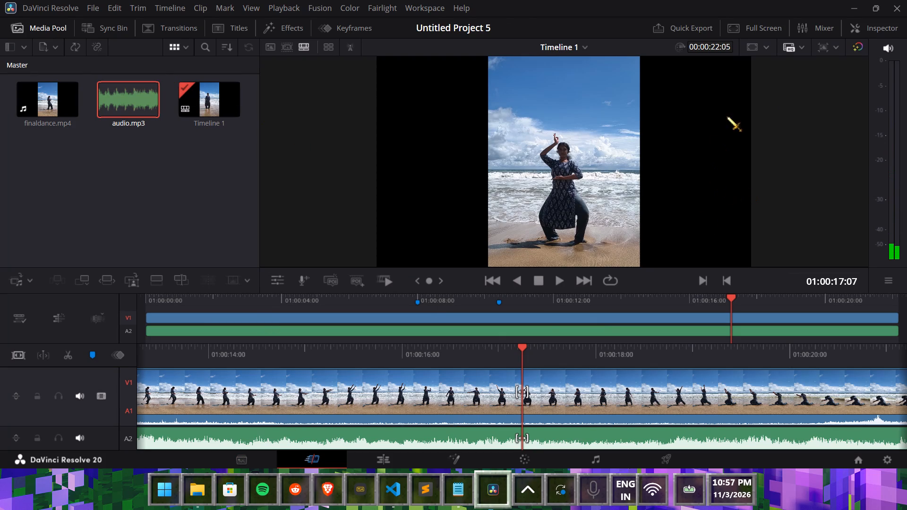
View the Quick Export presets for Timeline 1 and dismiss them without exporting.
{"action": "left_click", "coordinate": [677, 28]}
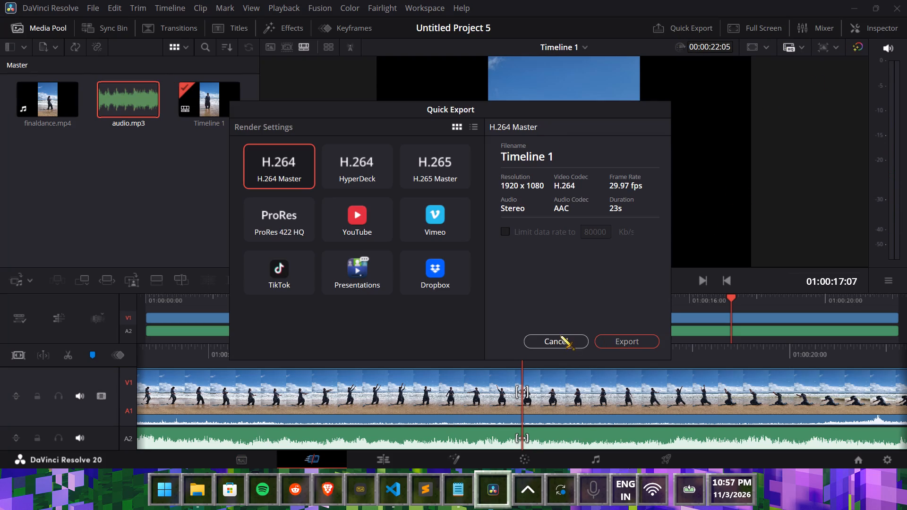
{"action": "left_click", "coordinate": [559, 338]}
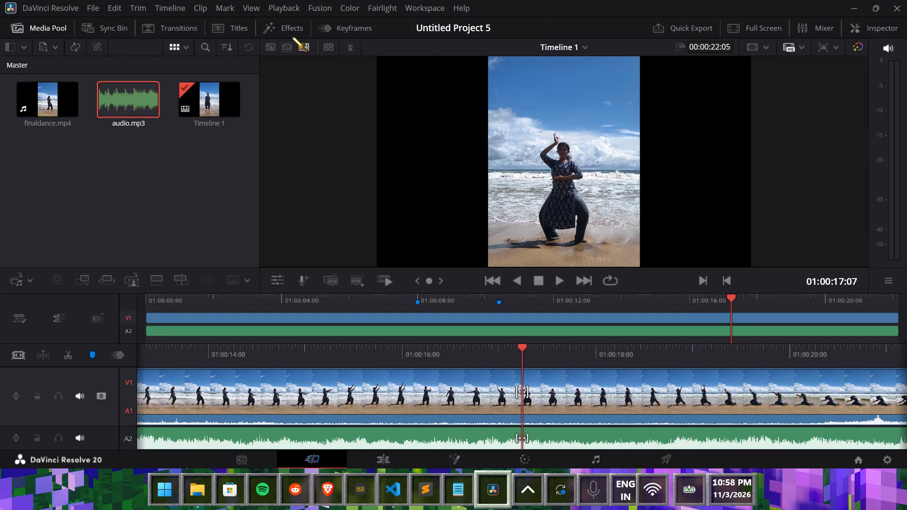
On the Deliver page, set the render resolution to Custom.
{"action": "left_click", "coordinate": [654, 457]}
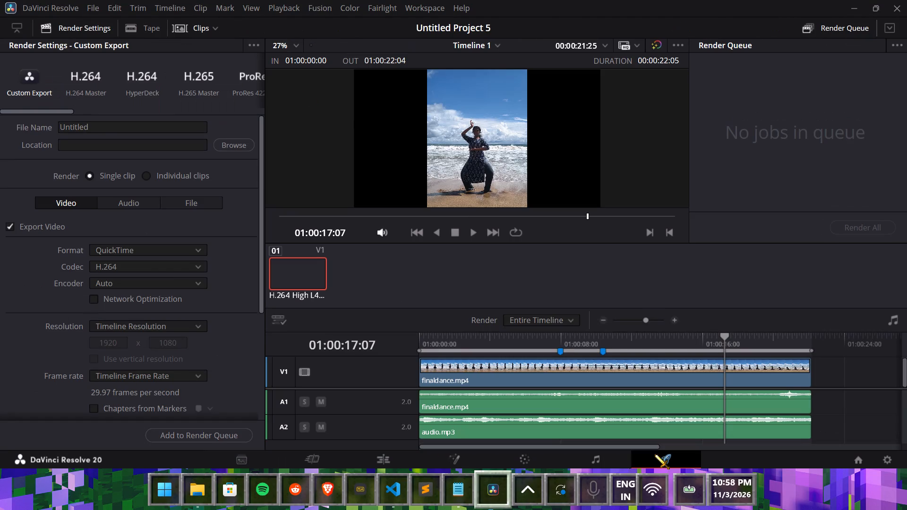
{"action": "left_click", "coordinate": [145, 331]}
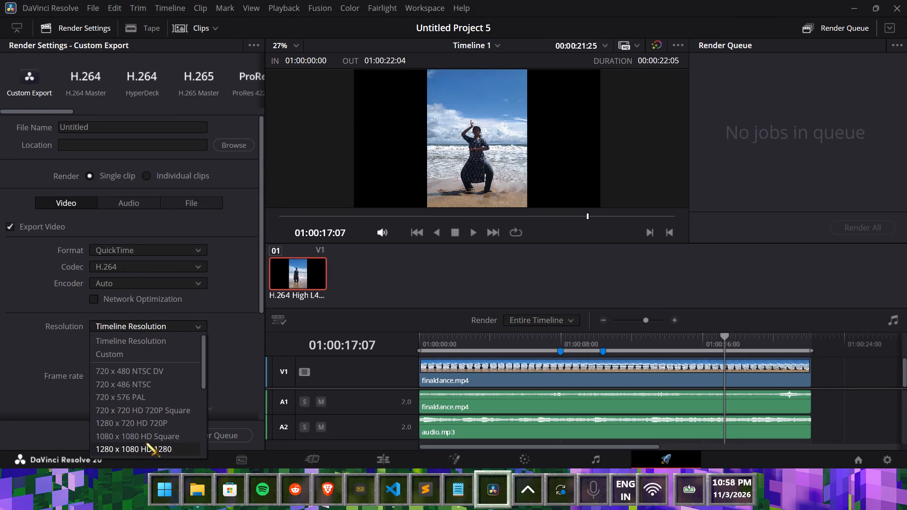
{"action": "scroll", "coordinate": [149, 422], "scroll_direction": "down", "scroll_amount": 1}
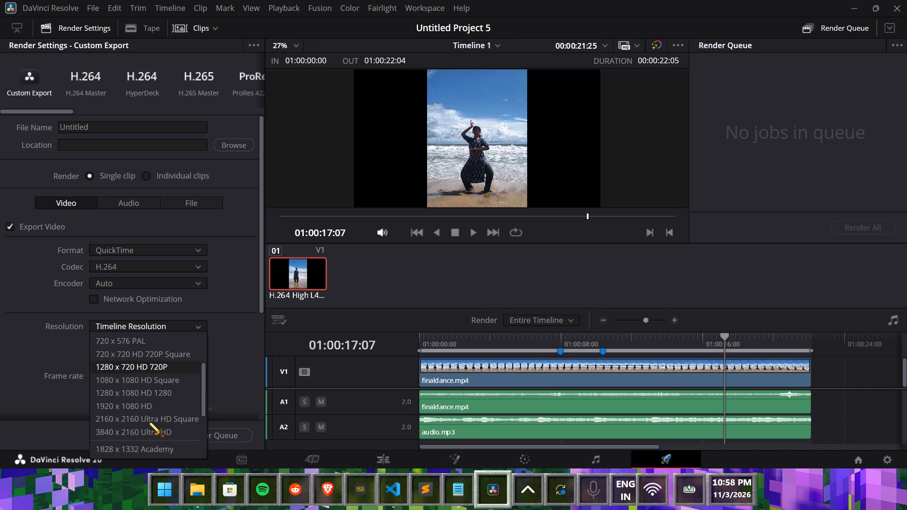
{"action": "scroll", "coordinate": [163, 386], "scroll_direction": "down", "scroll_amount": 6}
{"action": "scroll", "coordinate": [163, 386], "scroll_direction": "up", "scroll_amount": 4}
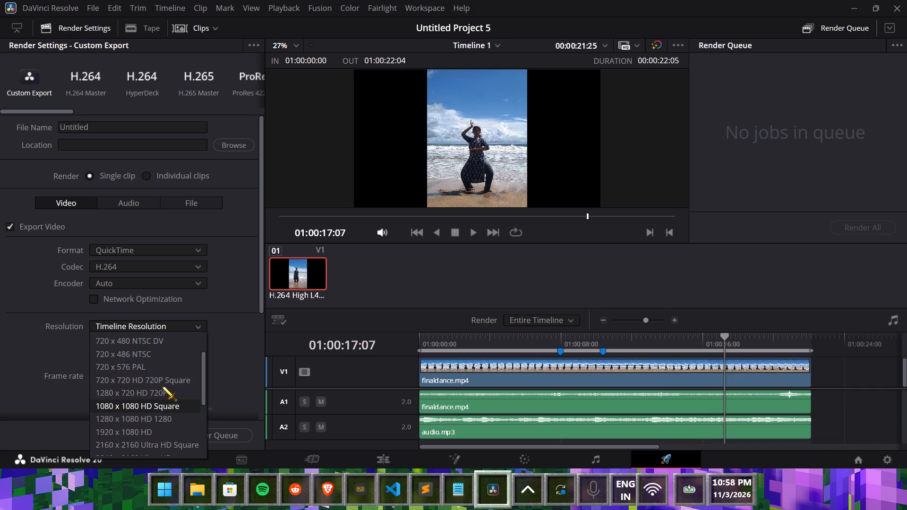
{"action": "scroll", "coordinate": [163, 386], "scroll_direction": "up", "scroll_amount": 2}
{"action": "left_click", "coordinate": [134, 353]}
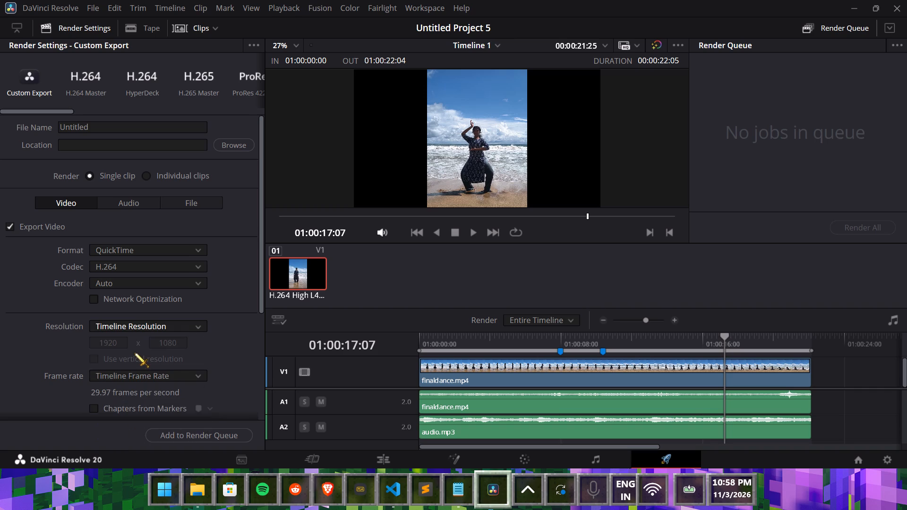
Look through the render resolution presets for a size that suits the vertical video.
{"action": "left_click", "coordinate": [129, 322]}
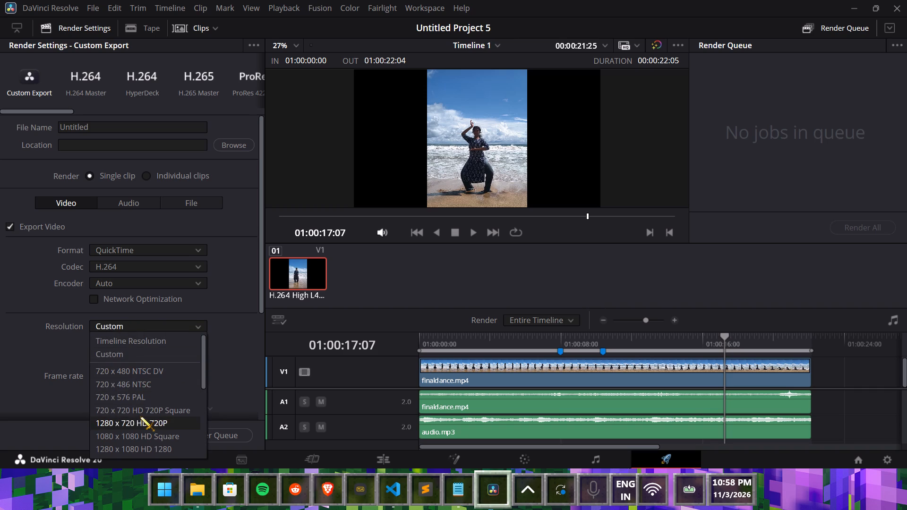
{"action": "scroll", "coordinate": [140, 416], "scroll_direction": "down", "scroll_amount": 1}
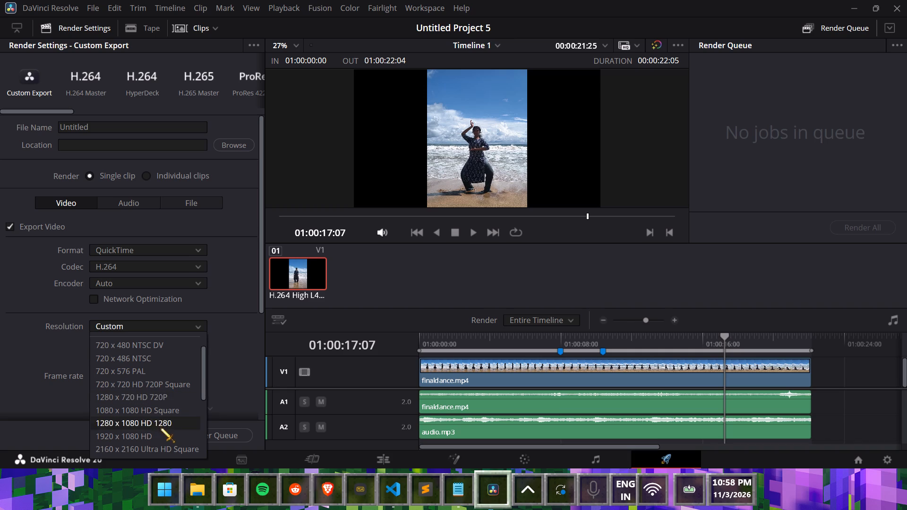
{"action": "scroll", "coordinate": [163, 436], "scroll_direction": "down", "scroll_amount": 1}
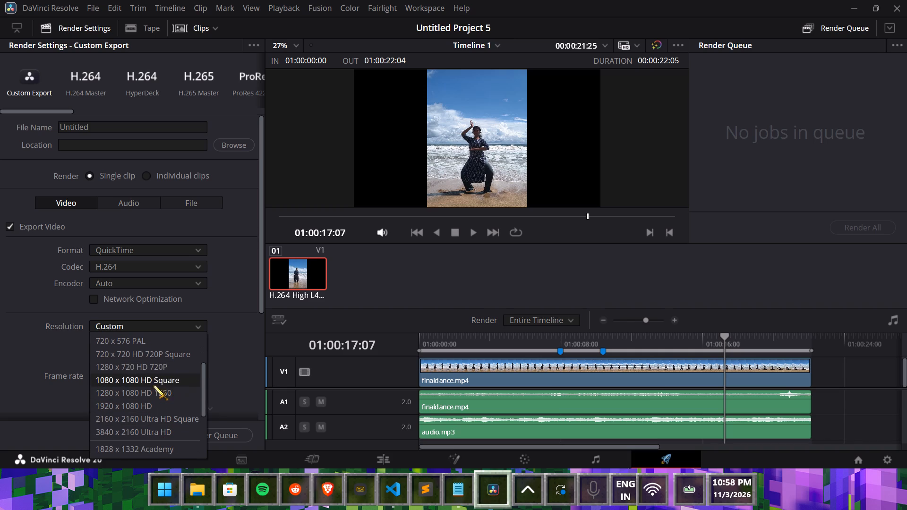
{"action": "scroll", "coordinate": [157, 368], "scroll_direction": "down", "scroll_amount": 1}
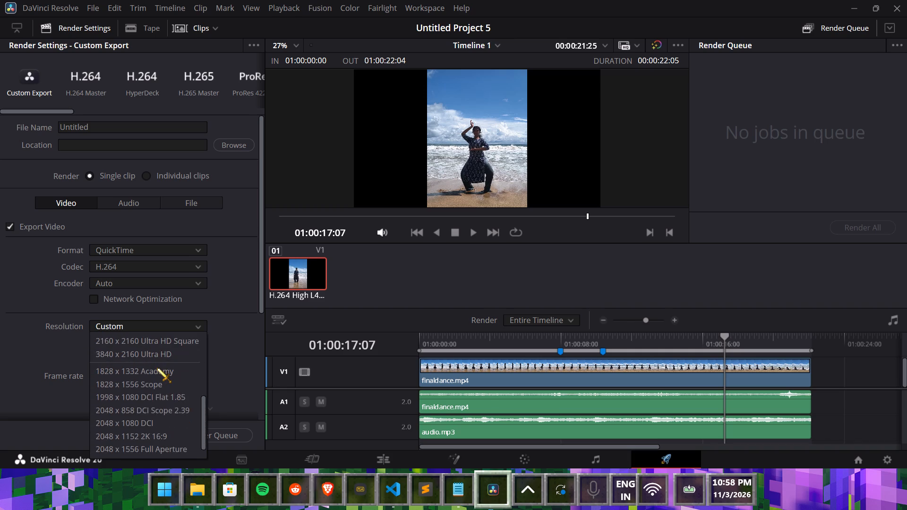
{"action": "scroll", "coordinate": [157, 368], "scroll_direction": "down", "scroll_amount": 3}
Switch to Brave and search the web for "how to export vertical video in davinci resolve".
{"action": "left_click", "coordinate": [325, 480]}
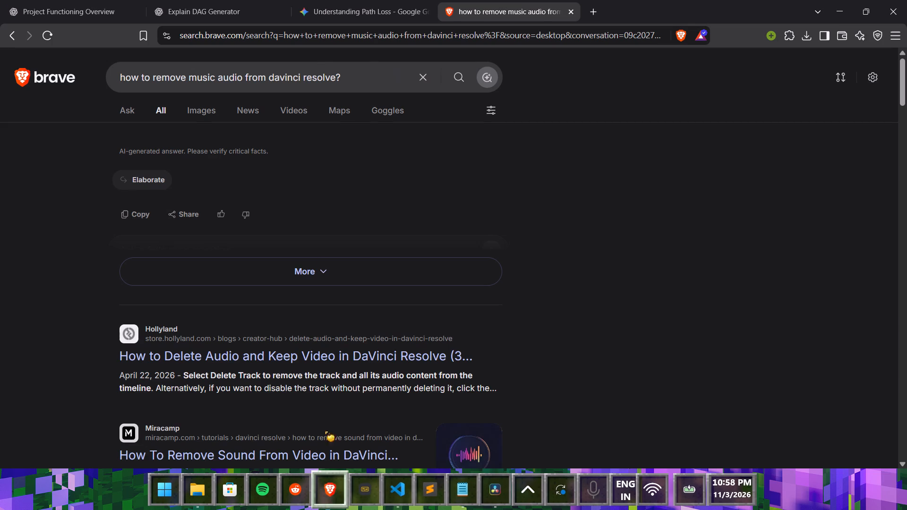
{"action": "double_click", "coordinate": [373, 87]}
{"action": "triple_click", "coordinate": [373, 84]}
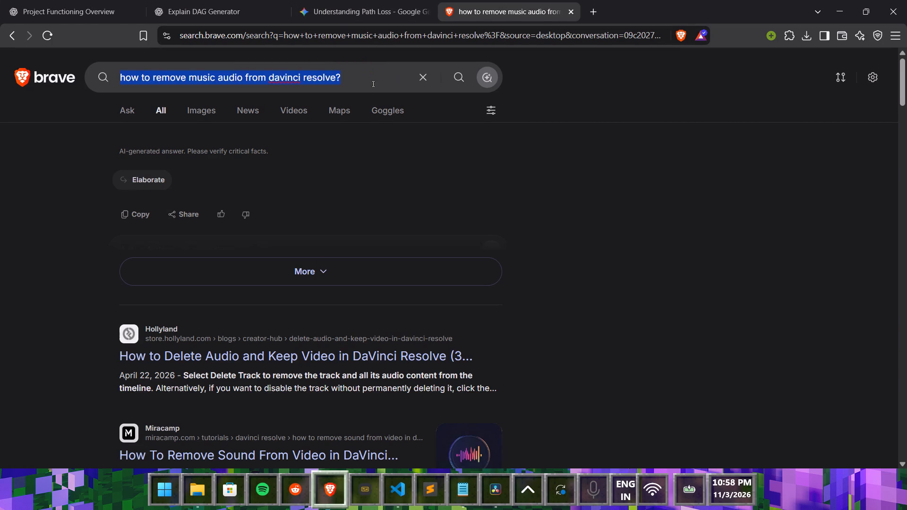
{"action": "type", "text": "how to g"}
{"action": "key", "text": "BackSpace"}
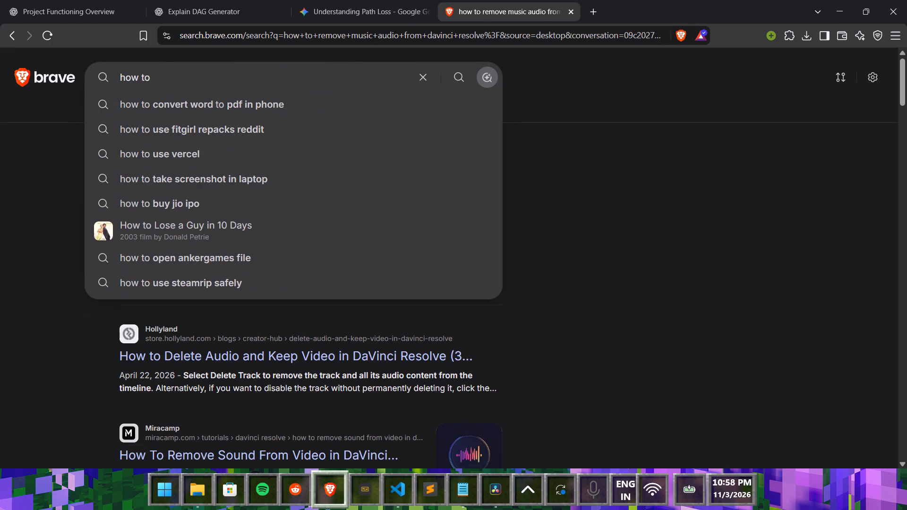
{"action": "type", "text": "make"}
{"action": "key", "text": "space"}
{"action": "key", "text": "BackSpace"}
{"action": "key", "text": "BackSpace"}
{"action": "key", "text": "BackSpace"}
{"action": "key", "text": "BackSpace"}
{"action": "key", "text": "BackSpace"}
{"action": "type", "text": "export vertical video in"}
{"action": "key", "text": "Down"}
{"action": "key", "text": "Return"}
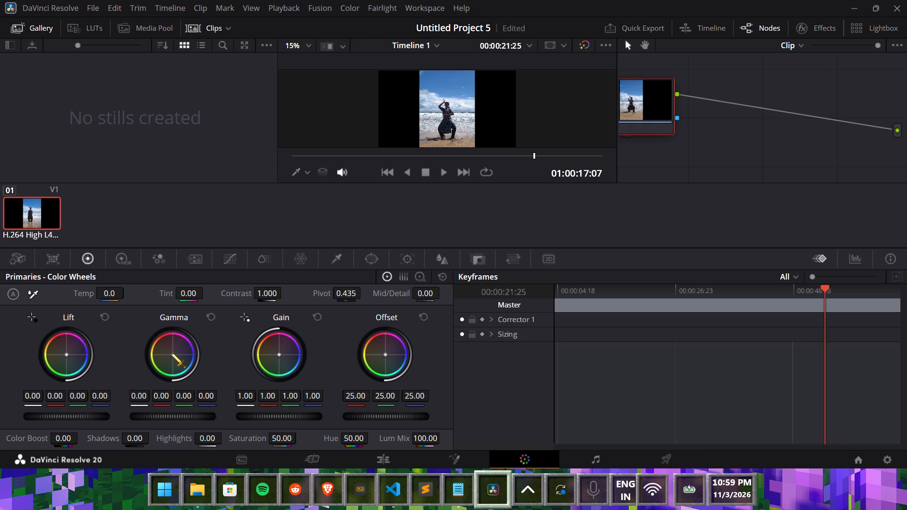
{"action": "left_click_drag", "start_coordinate": [171, 353], "coordinate": [177, 356]}
{"action": "left_click_drag", "start_coordinate": [177, 356], "coordinate": [214, 404]}
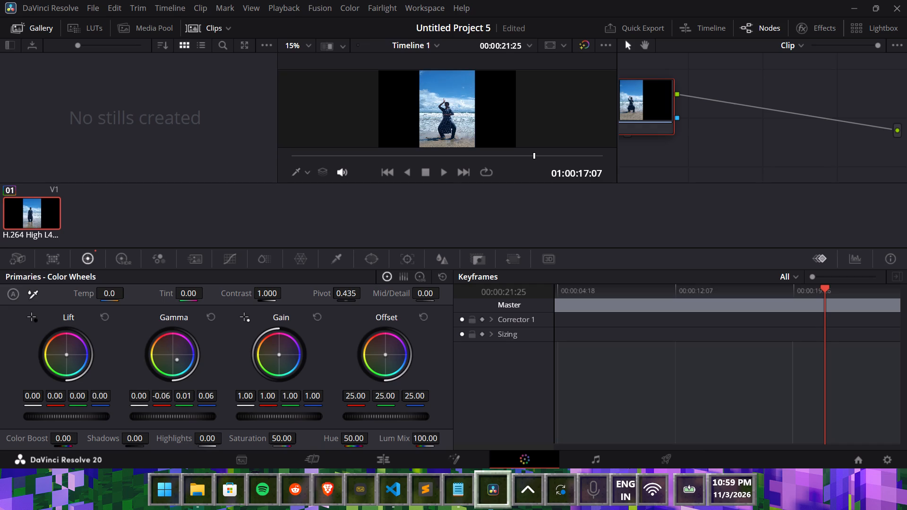
{"action": "left_click_drag", "start_coordinate": [214, 404], "coordinate": [171, 352]}
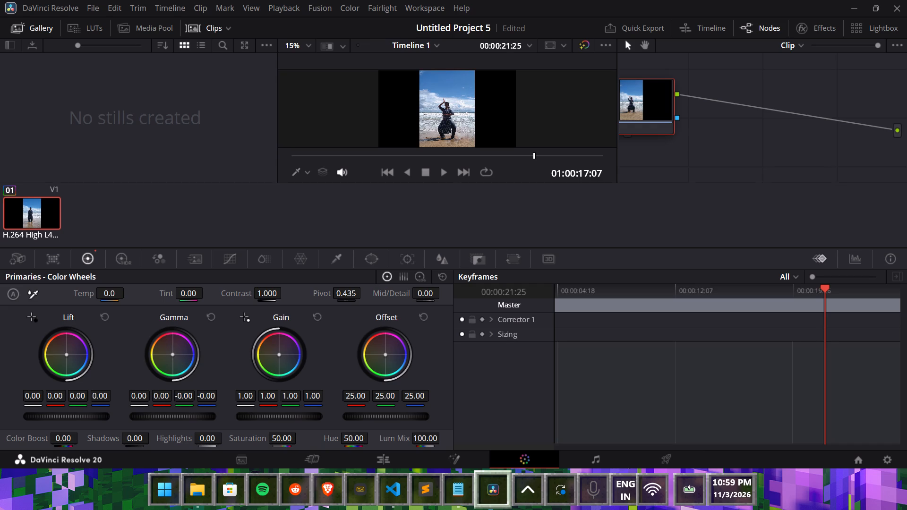
{"action": "left_click_drag", "start_coordinate": [171, 352], "coordinate": [166, 348]}
{"action": "left_click_drag", "start_coordinate": [166, 348], "coordinate": [202, 335]}
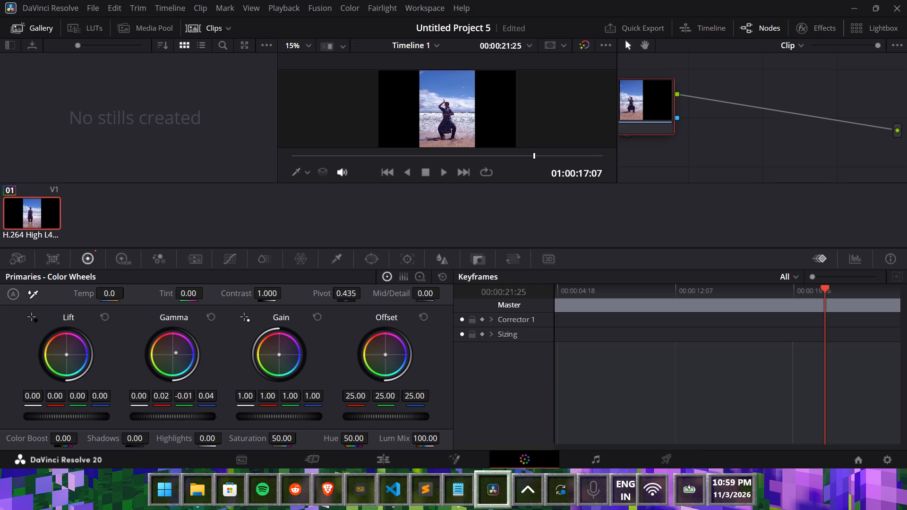
{"action": "left_click_drag", "start_coordinate": [202, 335], "coordinate": [120, 355]}
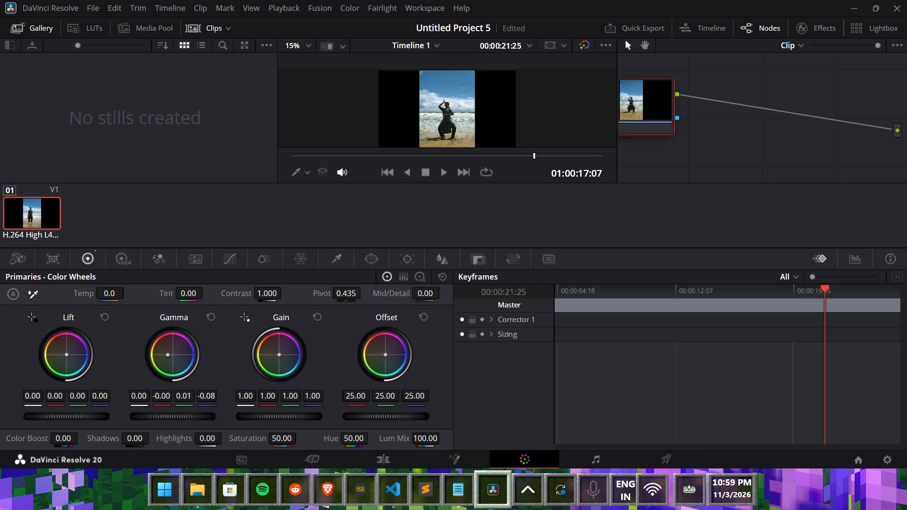
{"action": "left_click_drag", "start_coordinate": [120, 355], "coordinate": [183, 358]}
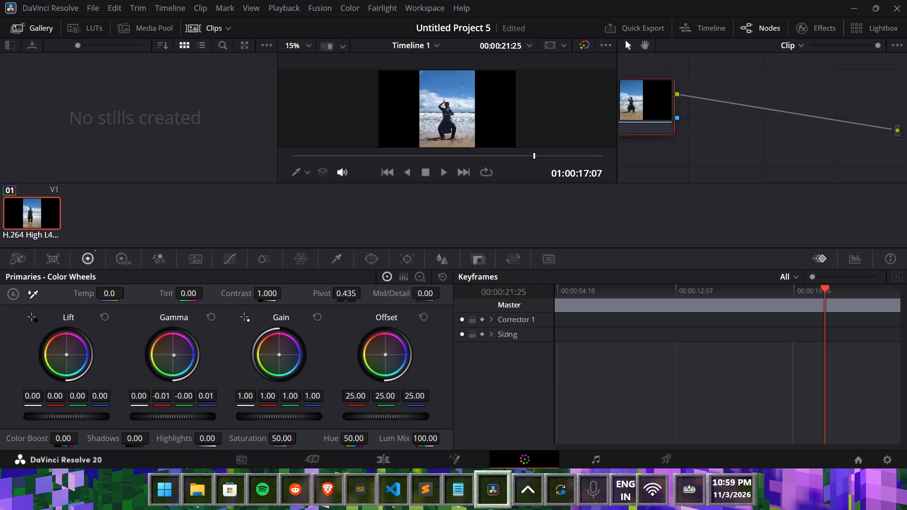
{"action": "left_click_drag", "start_coordinate": [183, 358], "coordinate": [160, 355]}
{"action": "left_click_drag", "start_coordinate": [160, 355], "coordinate": [157, 354]}
Adjust the clip's Lift color balance to about -0.01 red and -0.02 blue, leaving green near zero.
{"action": "left_click_drag", "start_coordinate": [67, 355], "coordinate": [82, 370]}
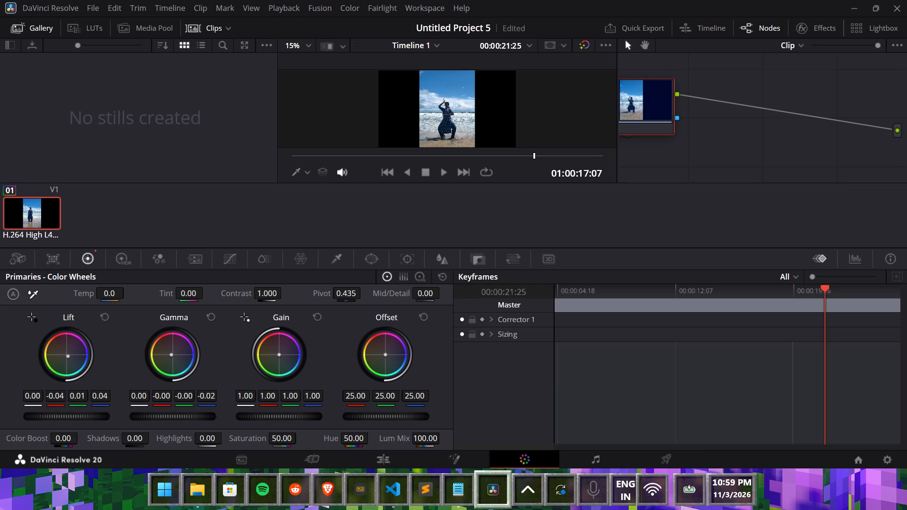
{"action": "left_click_drag", "start_coordinate": [82, 370], "coordinate": [43, 357]}
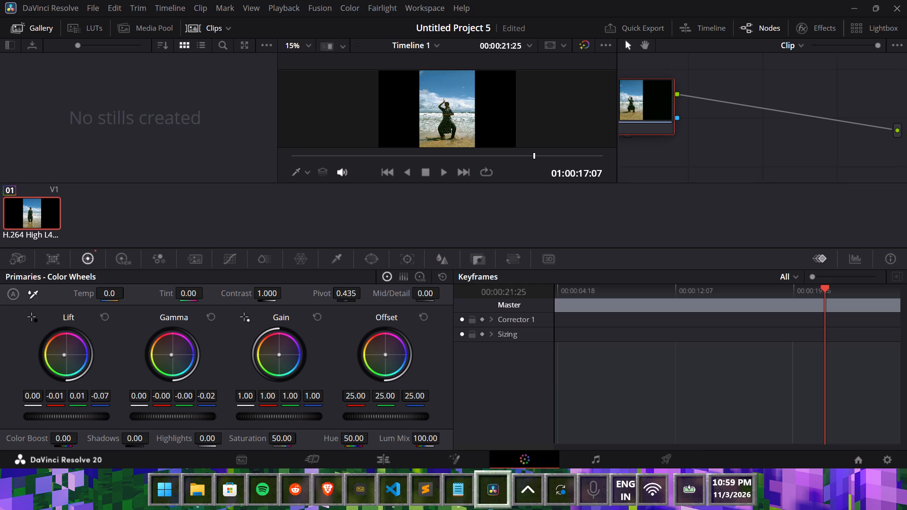
{"action": "left_click_drag", "start_coordinate": [43, 357], "coordinate": [87, 359]}
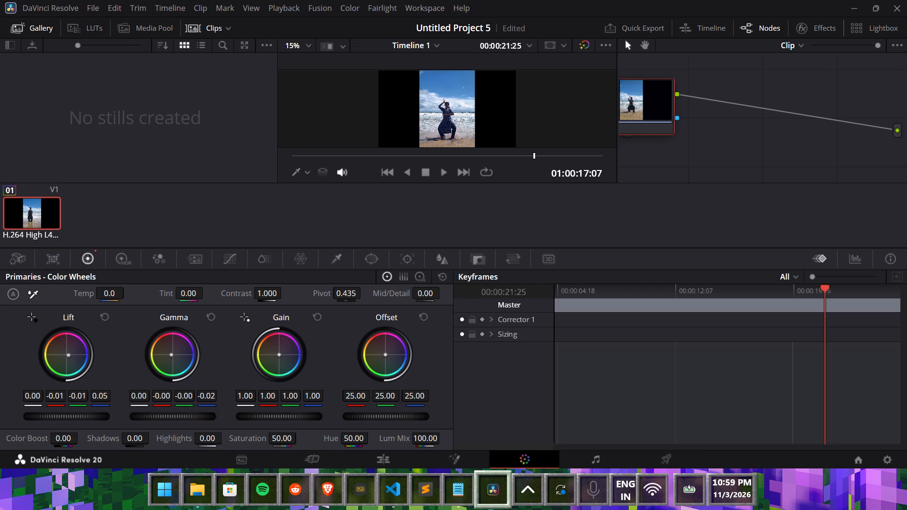
{"action": "left_click_drag", "start_coordinate": [87, 359], "coordinate": [69, 357]}
{"action": "left_click_drag", "start_coordinate": [69, 357], "coordinate": [62, 358]}
{"action": "left_click_drag", "start_coordinate": [62, 358], "coordinate": [62, 357]}
Shift the clip's Gain color balance toward blue, to about 1.00 red, 0.98 green and 1.09 blue.
{"action": "left_click_drag", "start_coordinate": [278, 351], "coordinate": [279, 334]}
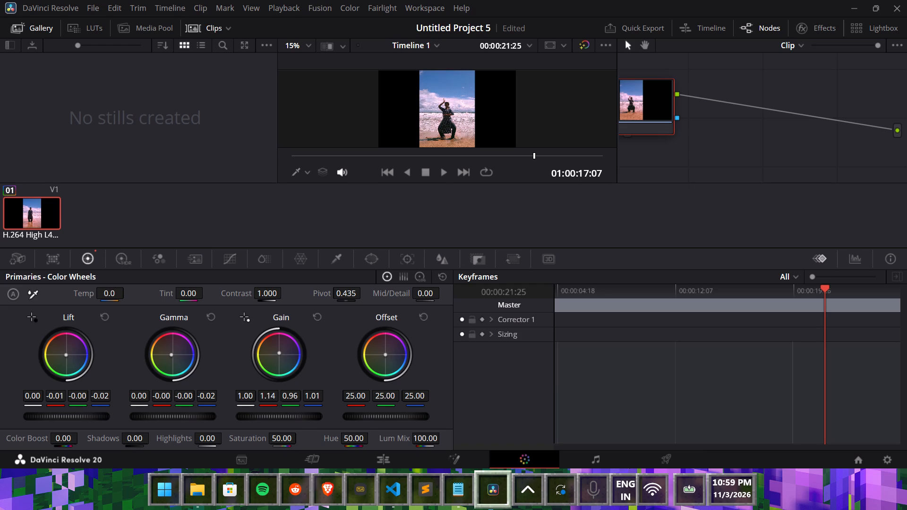
{"action": "left_click_drag", "start_coordinate": [279, 334], "coordinate": [275, 343]}
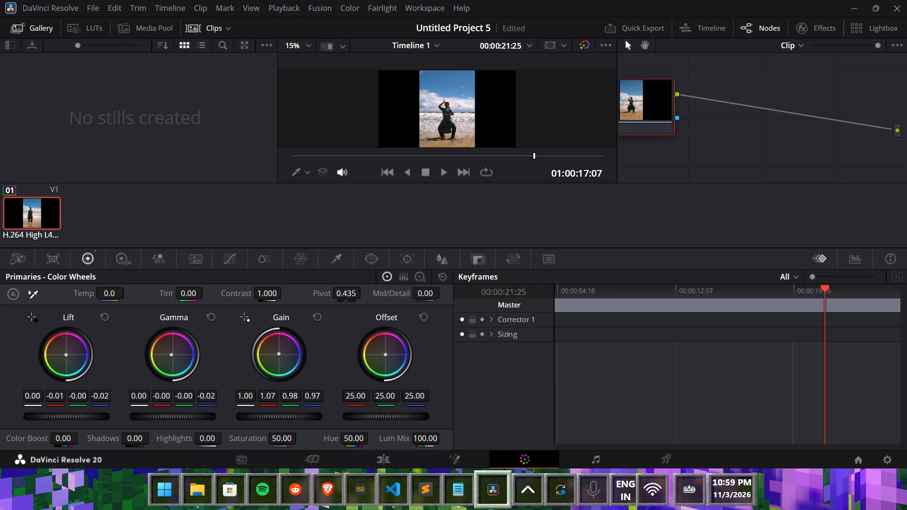
{"action": "left_click_drag", "start_coordinate": [275, 343], "coordinate": [282, 349]}
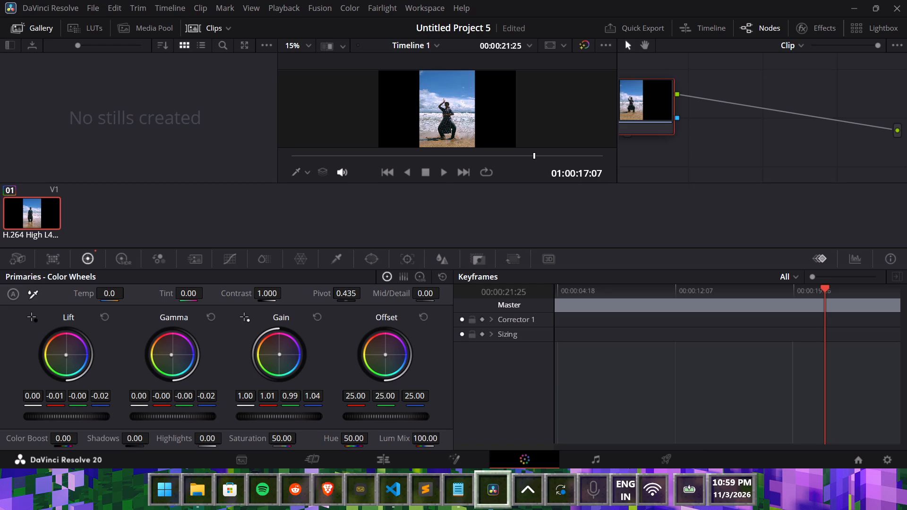
{"action": "left_click_drag", "start_coordinate": [282, 349], "coordinate": [283, 353]}
{"action": "left_click_drag", "start_coordinate": [283, 353], "coordinate": [275, 350]}
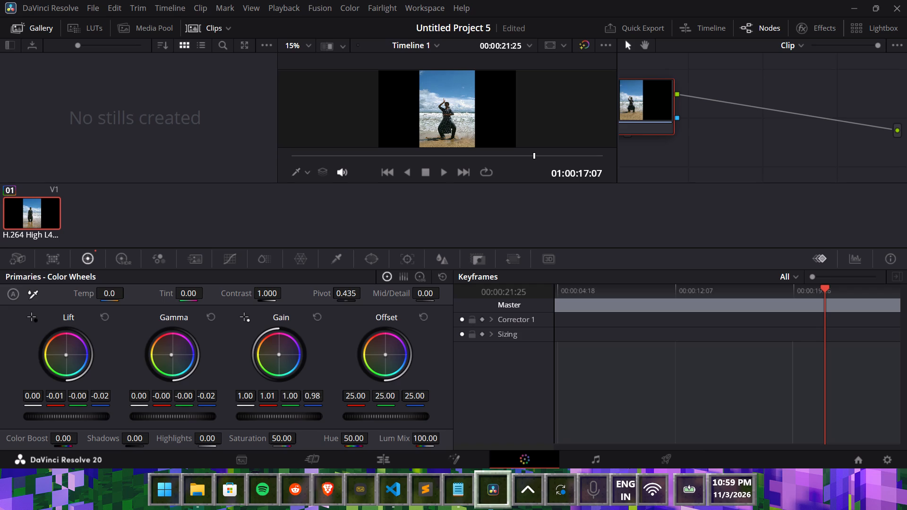
{"action": "left_click_drag", "start_coordinate": [275, 350], "coordinate": [284, 354]}
{"action": "left_click_drag", "start_coordinate": [284, 354], "coordinate": [288, 351]}
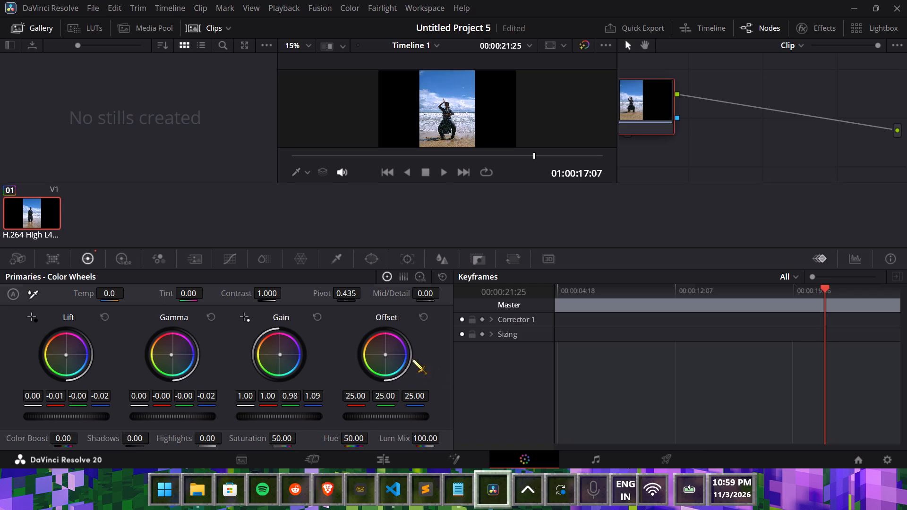
Adjust the clip's Offset color balance to about 24.18 red, 24.26 green and 24.04 blue.
{"action": "left_click_drag", "start_coordinate": [384, 351], "coordinate": [384, 317]}
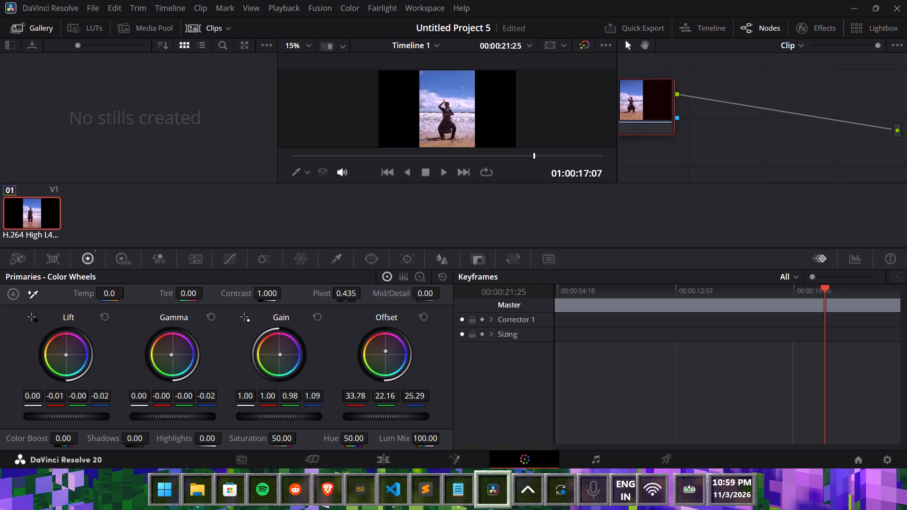
{"action": "left_click_drag", "start_coordinate": [384, 317], "coordinate": [373, 347]}
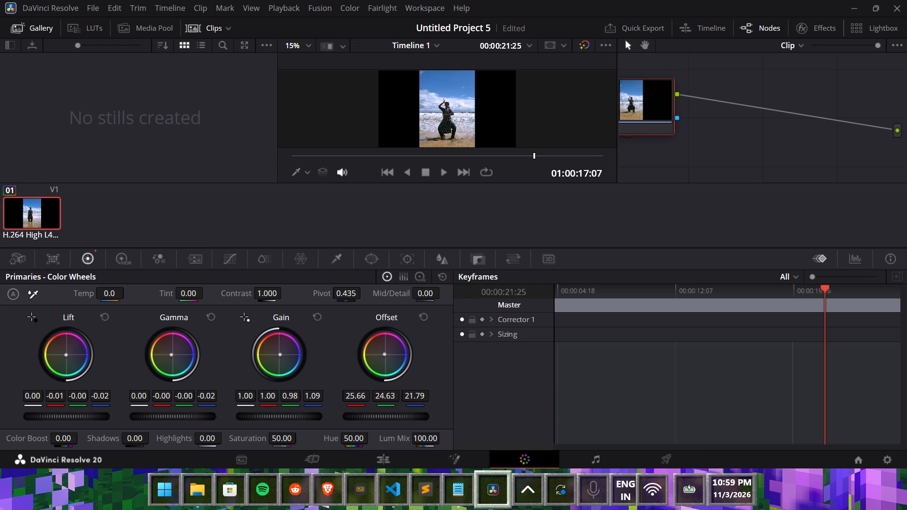
{"action": "left_click_drag", "start_coordinate": [373, 347], "coordinate": [384, 349]}
{"action": "left_click_drag", "start_coordinate": [384, 349], "coordinate": [392, 351]}
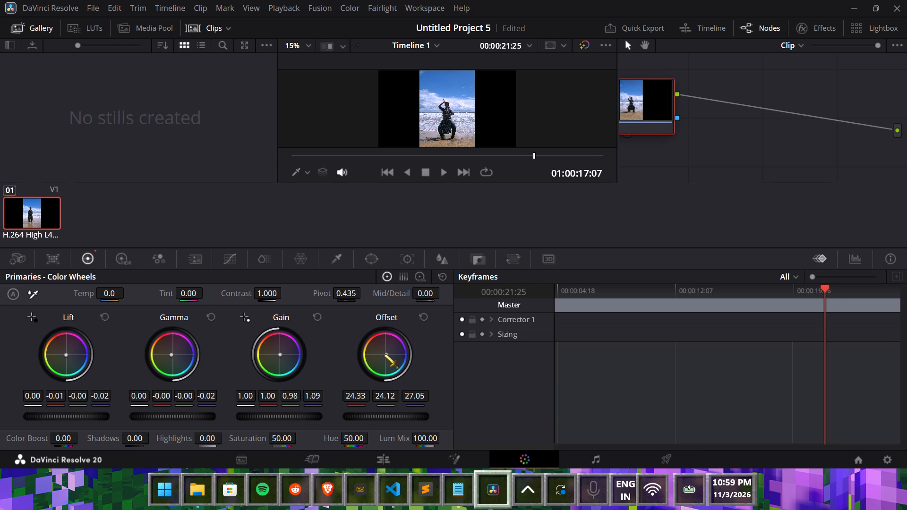
{"action": "left_click_drag", "start_coordinate": [385, 354], "coordinate": [382, 356]}
{"action": "left_click_drag", "start_coordinate": [382, 356], "coordinate": [376, 355]}
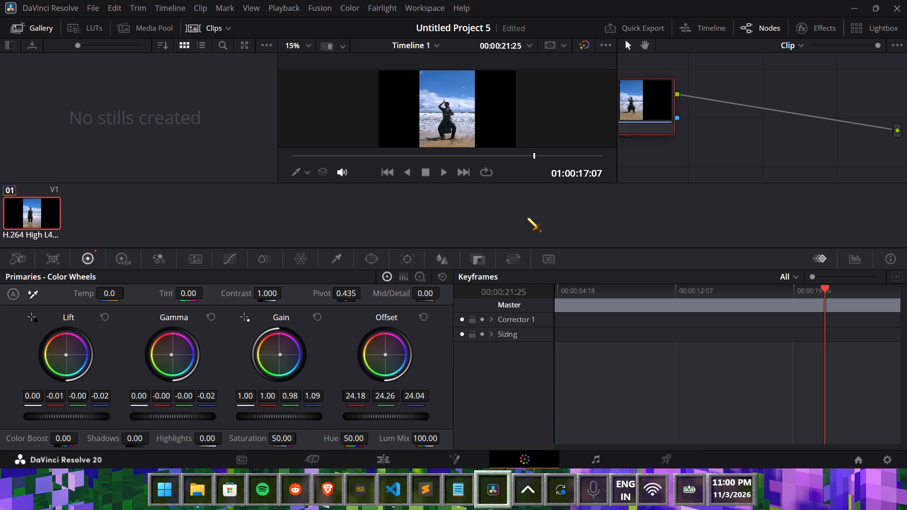
Play a short stretch of the graded clip on the Cut page to check the color.
{"action": "left_click", "coordinate": [527, 217]}
{"action": "left_click", "coordinate": [311, 459]}
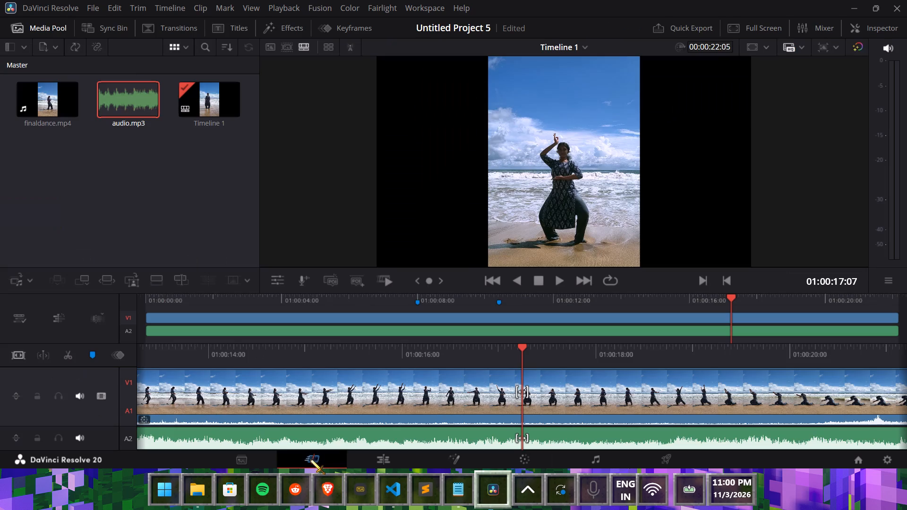
{"action": "key", "text": "space"}
{"action": "key", "text": "space"}
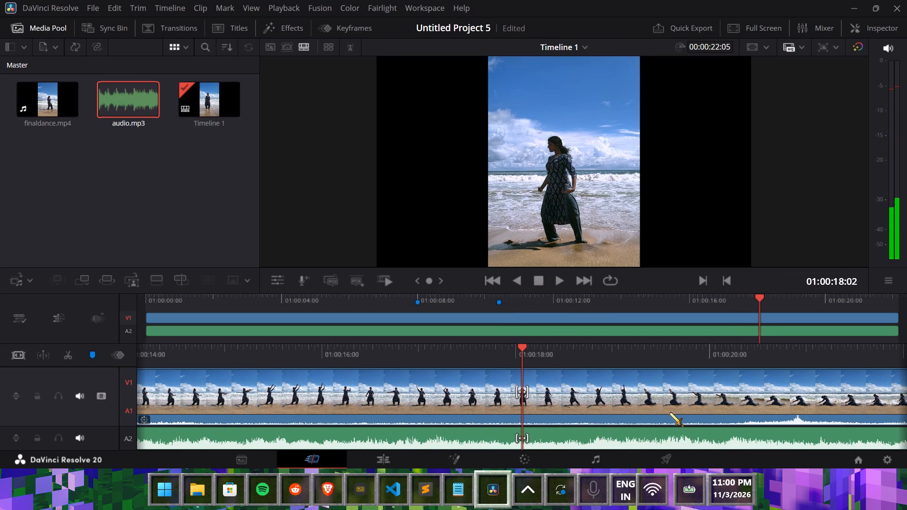
On the Color page, adjust the clip's Gamma balance to about 0.00 red and -0.01 blue, leaving green near zero.
{"action": "left_click", "coordinate": [528, 451]}
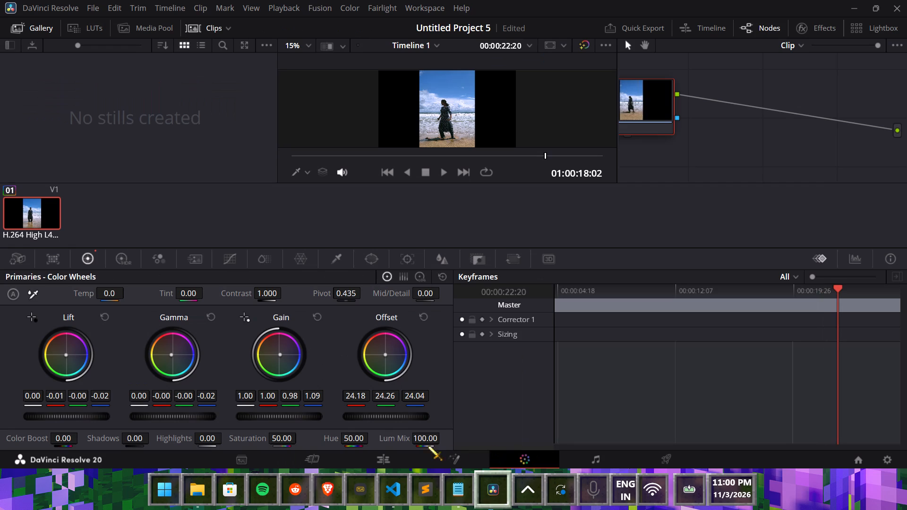
{"action": "left_click_drag", "start_coordinate": [172, 355], "coordinate": [180, 351]}
{"action": "left_click_drag", "start_coordinate": [180, 351], "coordinate": [180, 349]}
Return to the Cut page and play the graded clip's closing seconds to review the new Gamma balance.
{"action": "left_click", "coordinate": [317, 465]}
{"action": "key", "text": "space"}
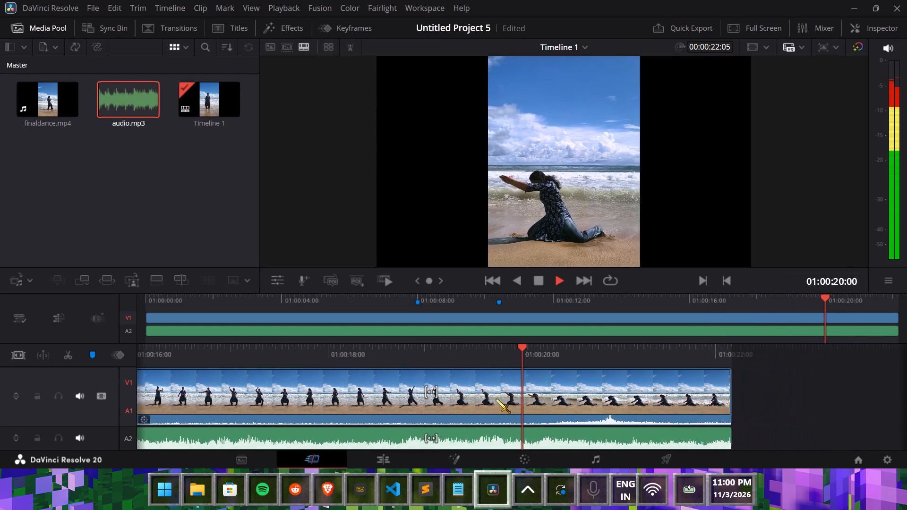
{"action": "key", "text": "space"}
{"action": "key", "text": "space"}
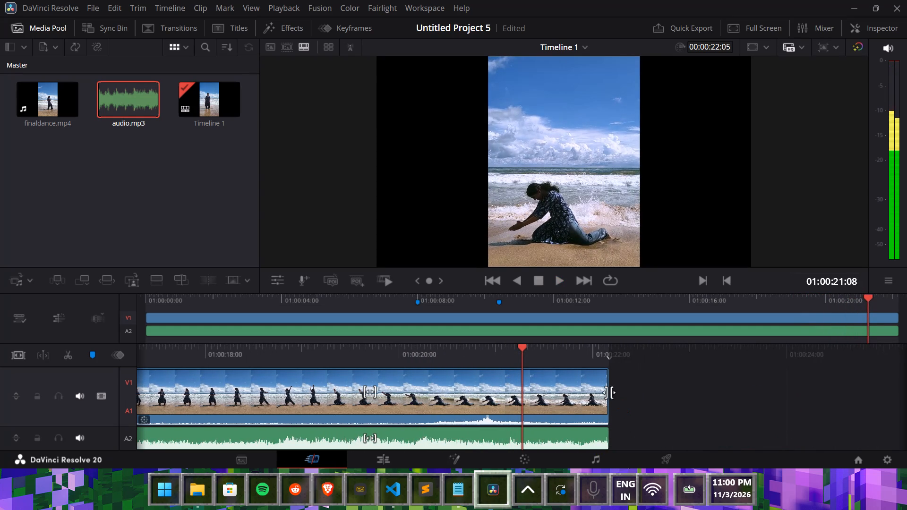
{"action": "key", "text": "space"}
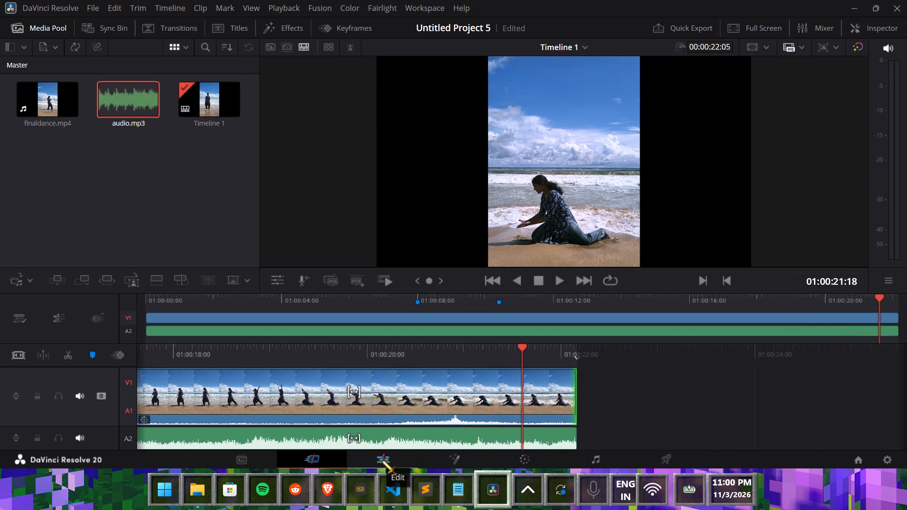
Browse the Dissolve and Iris video transitions.
{"action": "left_click", "coordinate": [181, 26]}
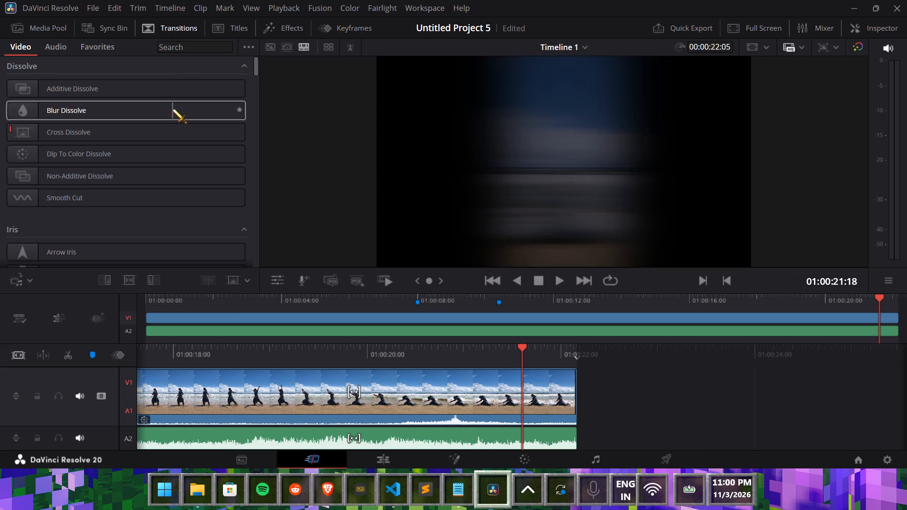
{"action": "scroll", "coordinate": [172, 225], "scroll_direction": "down", "scroll_amount": 2}
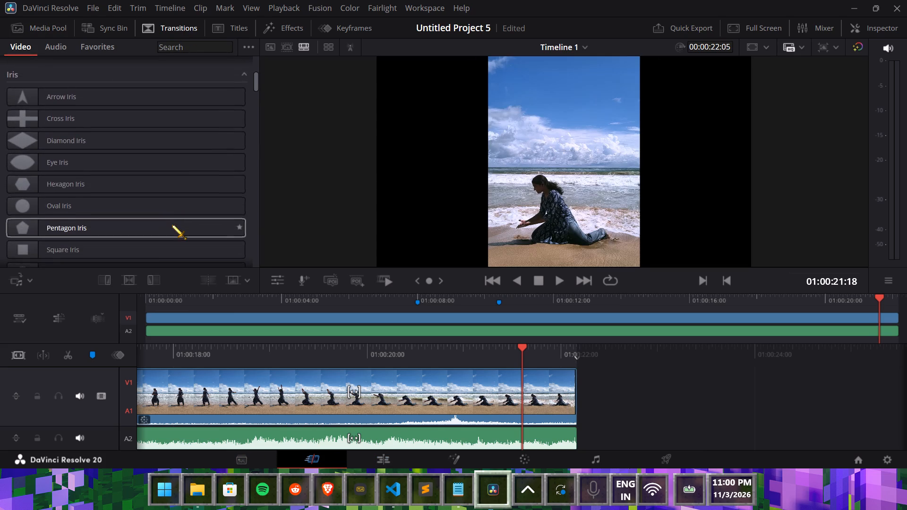
{"action": "scroll", "coordinate": [172, 225], "scroll_direction": "down", "scroll_amount": 1}
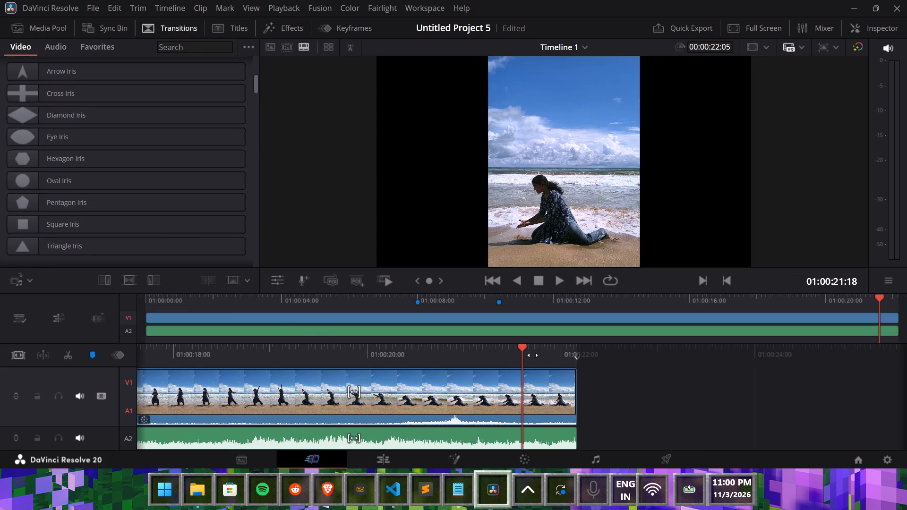
Scrub back and forth through the whole timeline to review the graded footage, ending near its start.
{"action": "left_click_drag", "start_coordinate": [533, 355], "coordinate": [906, 310]}
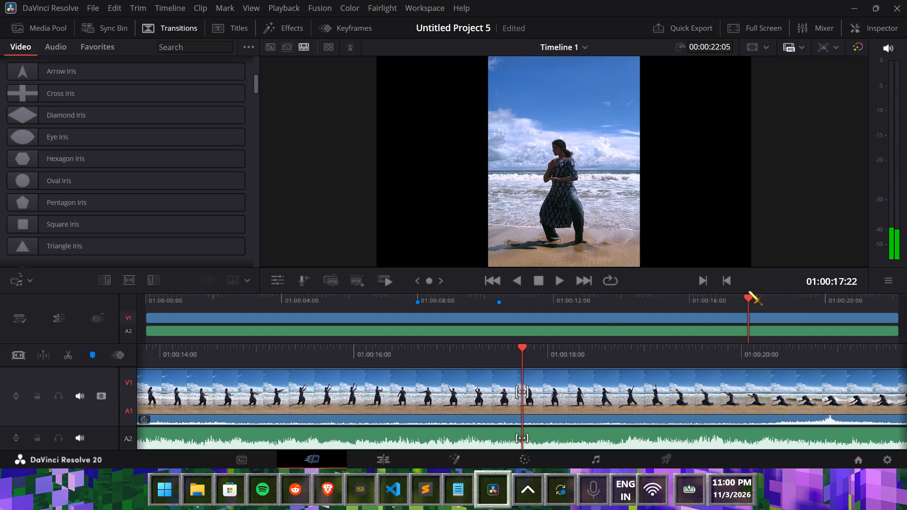
{"action": "left_click_drag", "start_coordinate": [747, 297], "coordinate": [315, 312]}
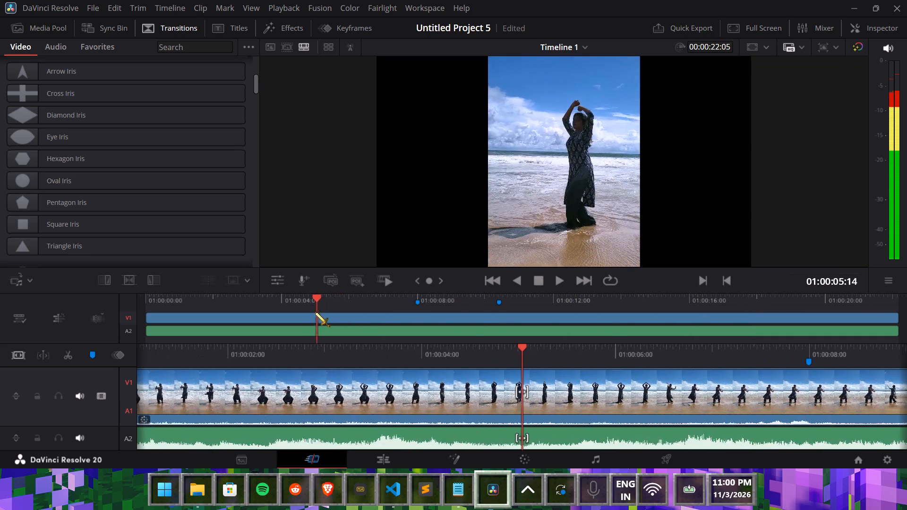
{"action": "left_click_drag", "start_coordinate": [315, 312], "coordinate": [655, 342]}
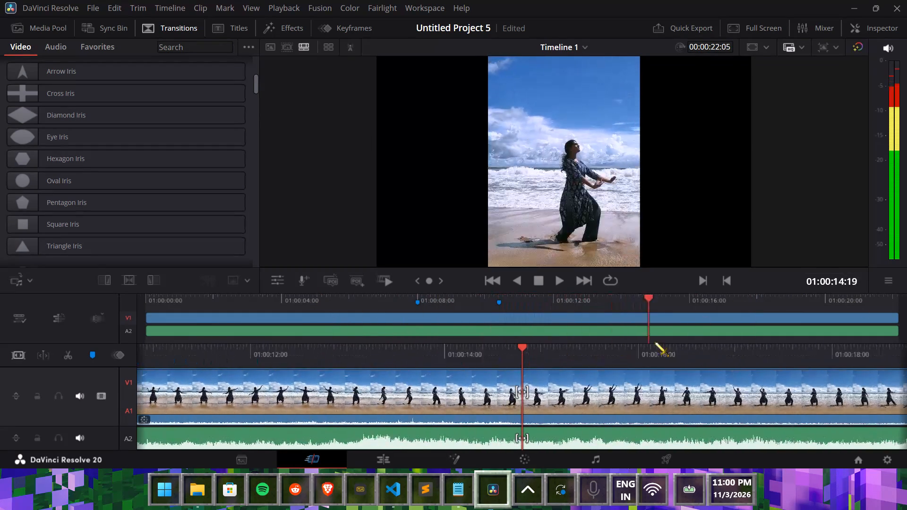
{"action": "left_click_drag", "start_coordinate": [655, 342], "coordinate": [751, 332]}
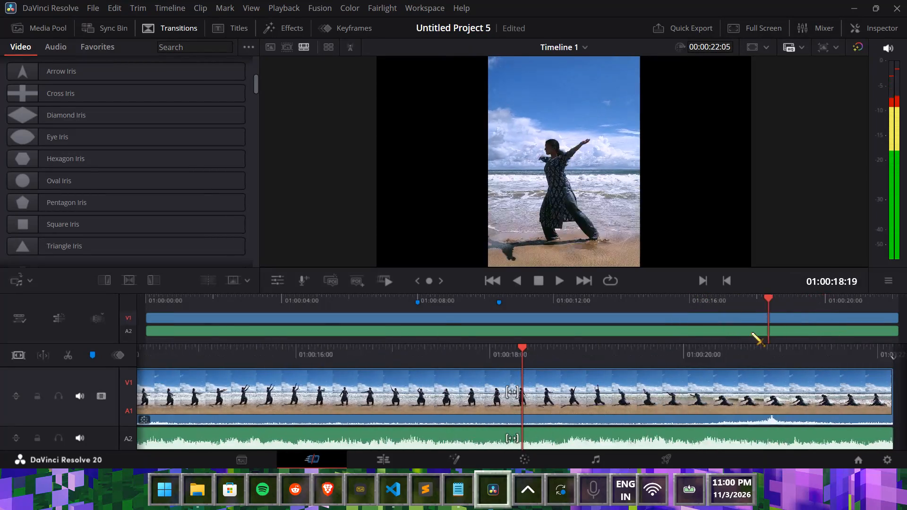
{"action": "left_click_drag", "start_coordinate": [751, 332], "coordinate": [191, 317]}
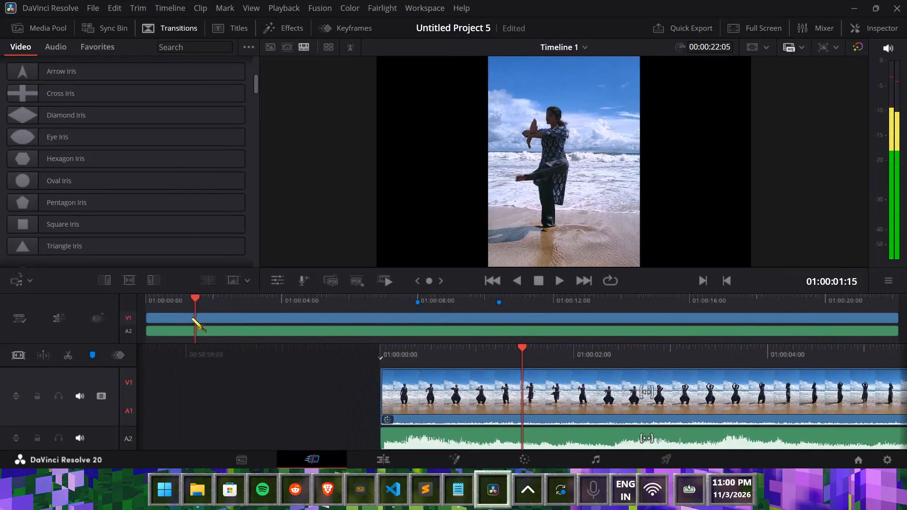
{"action": "left_click_drag", "start_coordinate": [191, 317], "coordinate": [157, 328]}
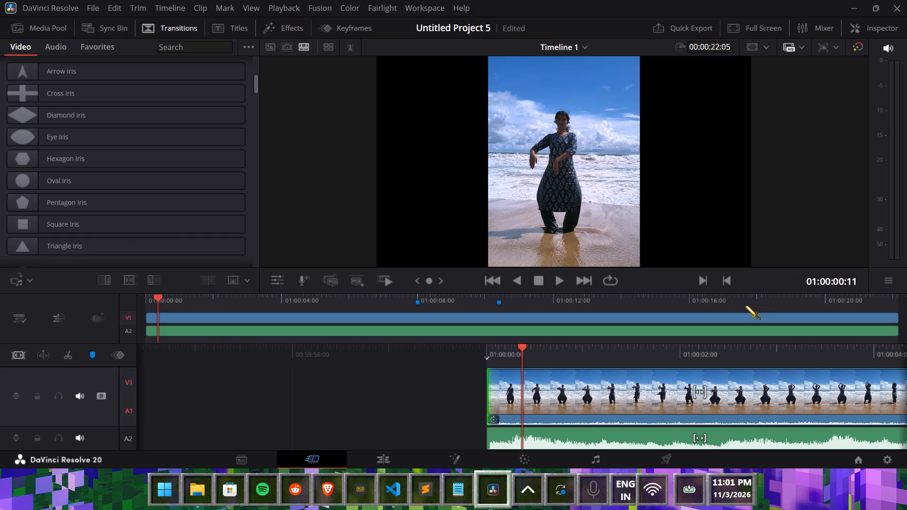
{"action": "left_click", "coordinate": [884, 464]}
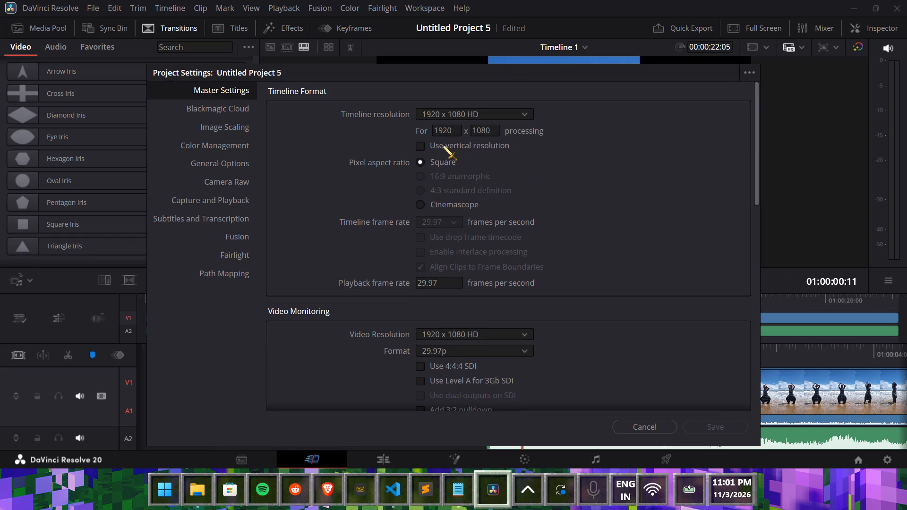
{"action": "left_click", "coordinate": [415, 144]}
{"action": "left_click", "coordinate": [416, 144]}
{"action": "left_click", "coordinate": [701, 426]}
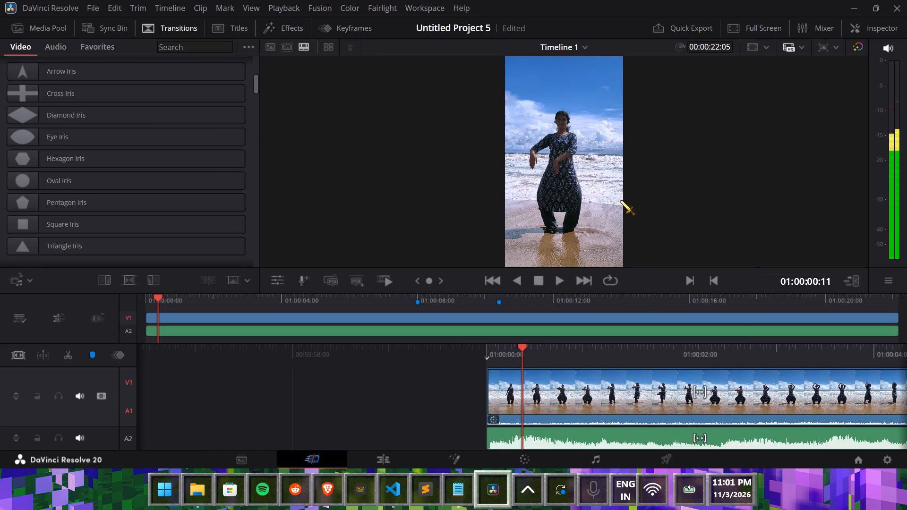
Play the first seconds of the vertical timeline to check the framing.
{"action": "key", "text": "space"}
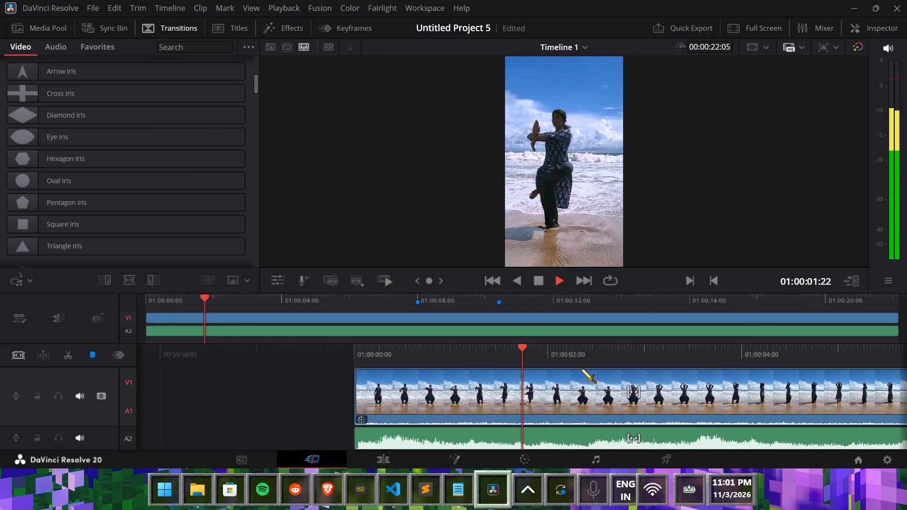
{"action": "key", "text": "space"}
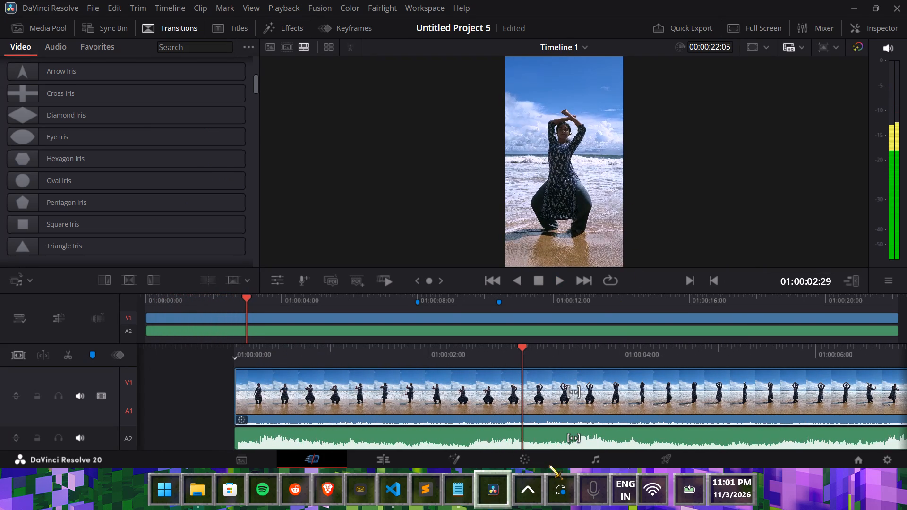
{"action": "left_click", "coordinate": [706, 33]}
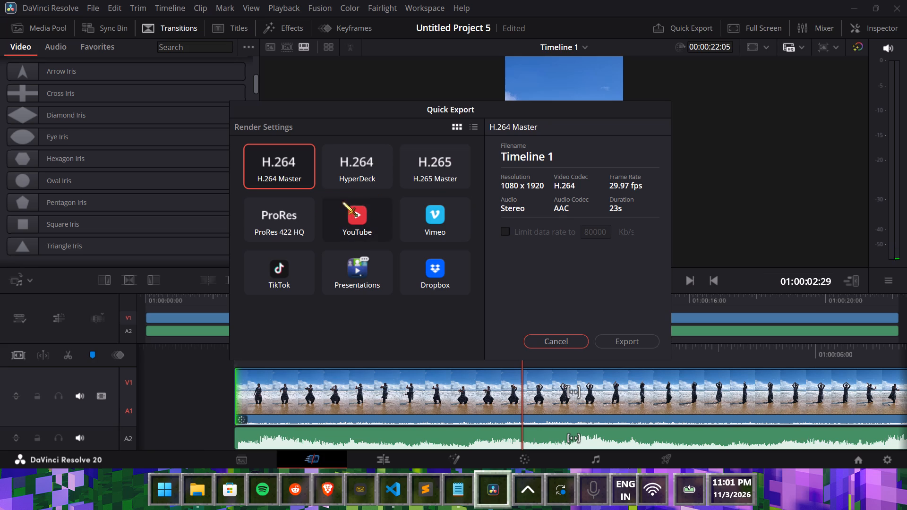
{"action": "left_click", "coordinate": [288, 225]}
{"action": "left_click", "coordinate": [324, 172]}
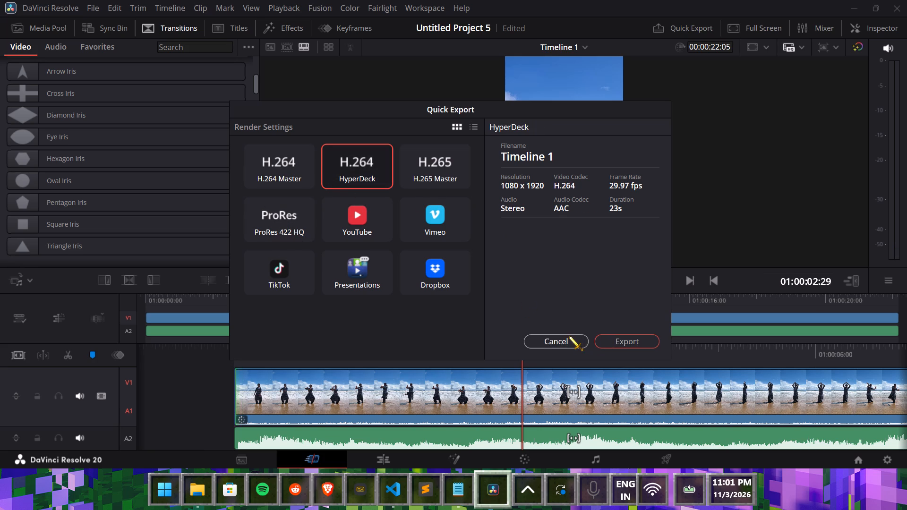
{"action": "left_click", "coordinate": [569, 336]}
On the Deliver page, queue a custom QuickTime H.264 export at Timeline Resolution, saved as Timeline 1 in the Videos folder.
{"action": "left_click", "coordinate": [671, 467]}
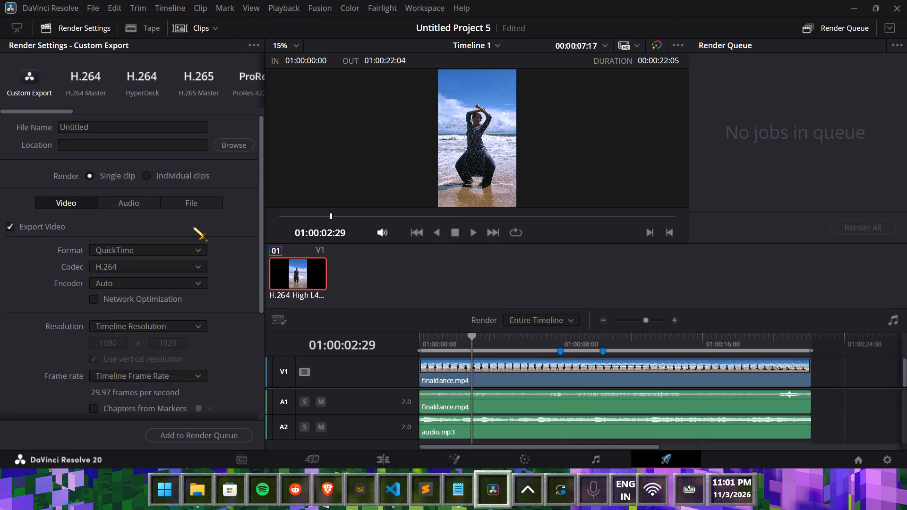
{"action": "scroll", "coordinate": [191, 227], "scroll_direction": "down", "scroll_amount": 1}
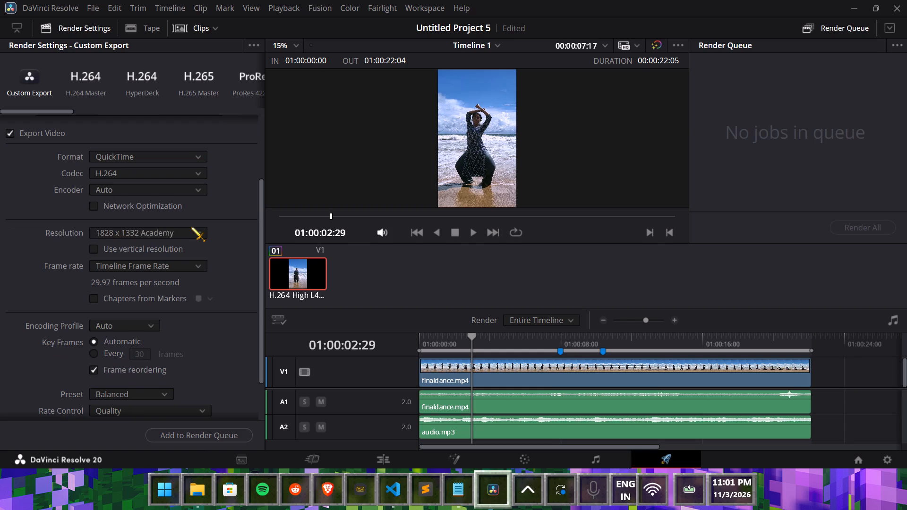
{"action": "scroll", "coordinate": [191, 227], "scroll_direction": "down", "scroll_amount": 1}
{"action": "scroll", "coordinate": [191, 227], "scroll_direction": "up", "scroll_amount": 1}
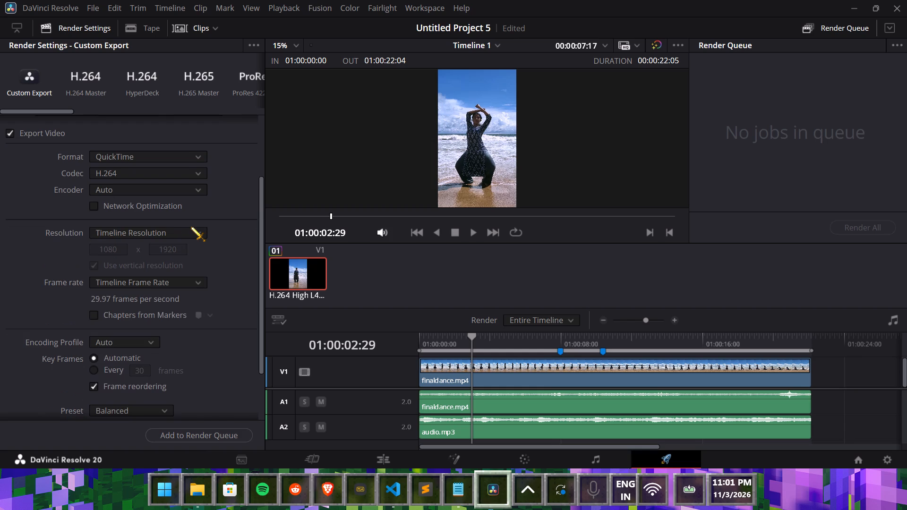
{"action": "scroll", "coordinate": [191, 227], "scroll_direction": "up", "scroll_amount": 1}
{"action": "scroll", "coordinate": [218, 251], "scroll_direction": "down", "scroll_amount": 2}
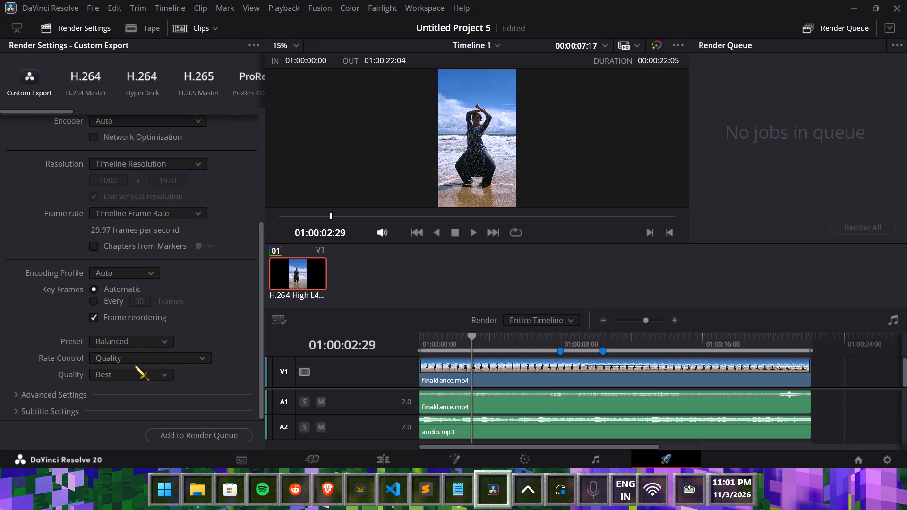
{"action": "left_click", "coordinate": [169, 433]}
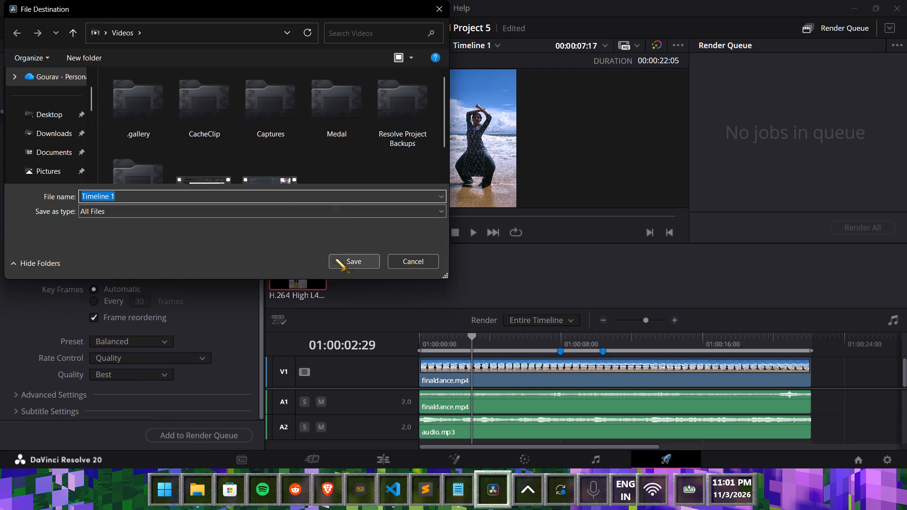
{"action": "scroll", "coordinate": [332, 181], "scroll_direction": "down", "scroll_amount": 2}
{"action": "left_click", "coordinate": [362, 264]}
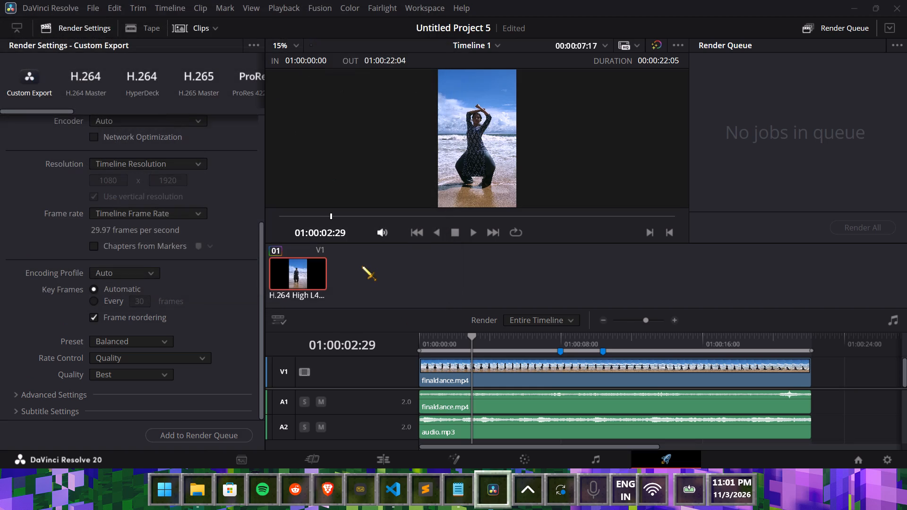
Start rendering the export job in the render queue.
{"action": "left_click", "coordinate": [850, 229]}
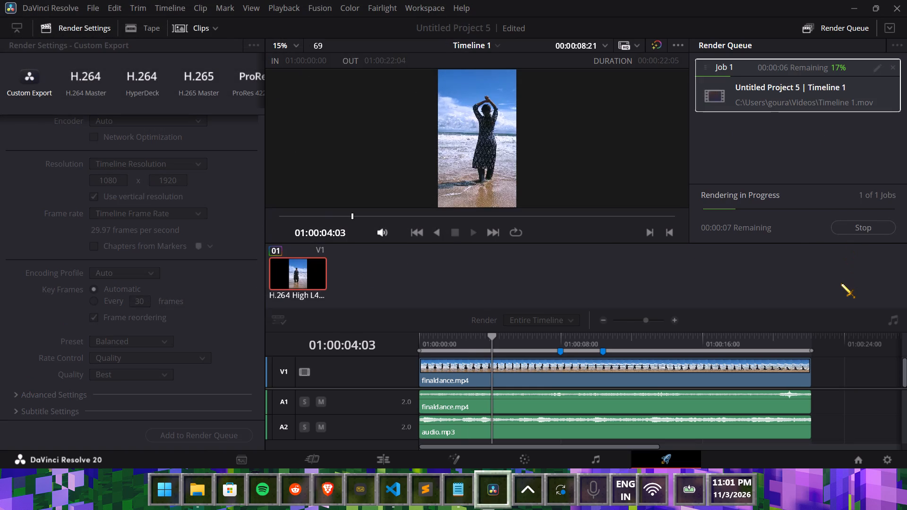
Switch to the Brave browser and search YouTube in a new tab for "dance video face tracking".
{"action": "left_click", "coordinate": [317, 493]}
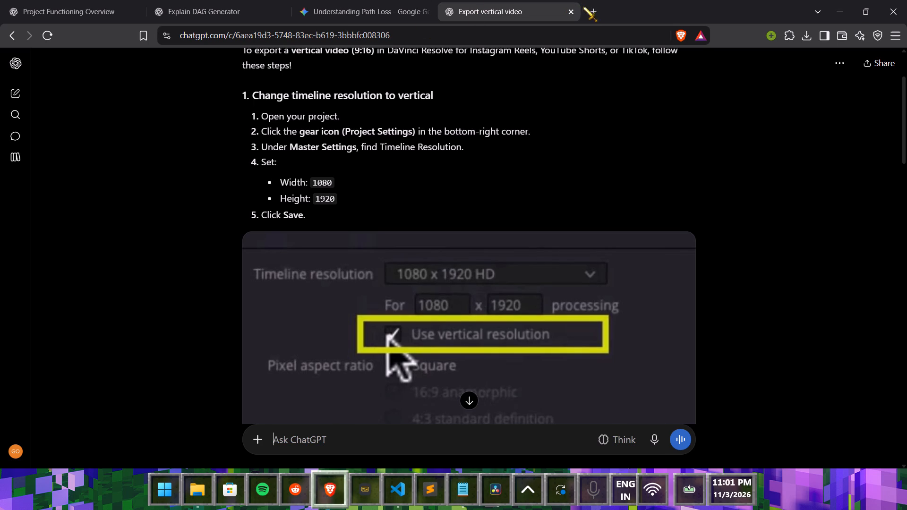
{"action": "left_click", "coordinate": [593, 5]}
{"action": "type", "text": "you"}
{"action": "key", "text": "Return"}
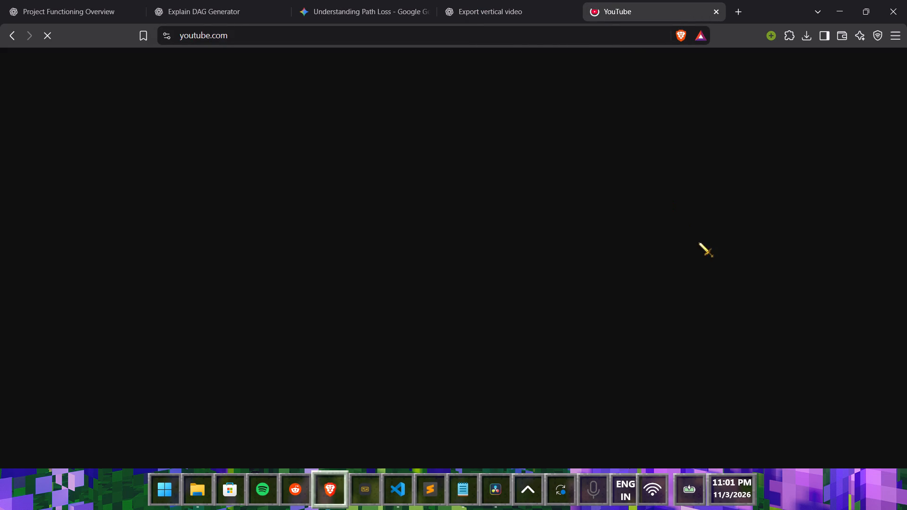
{"action": "left_click", "coordinate": [527, 65]}
{"action": "type", "text": "dance video face tr"}
{"action": "key", "text": "Down"}
{"action": "key", "text": "Return"}
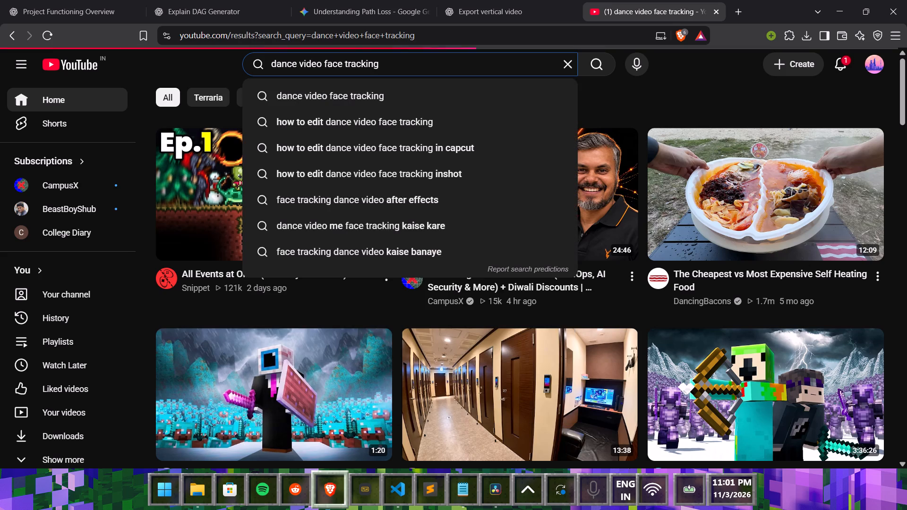
Open the "Motion Tracking Editing Tutorial" Short from the results, watch it from the start and pause it partway.
{"action": "scroll", "coordinate": [403, 248], "scroll_direction": "down", "scroll_amount": 1}
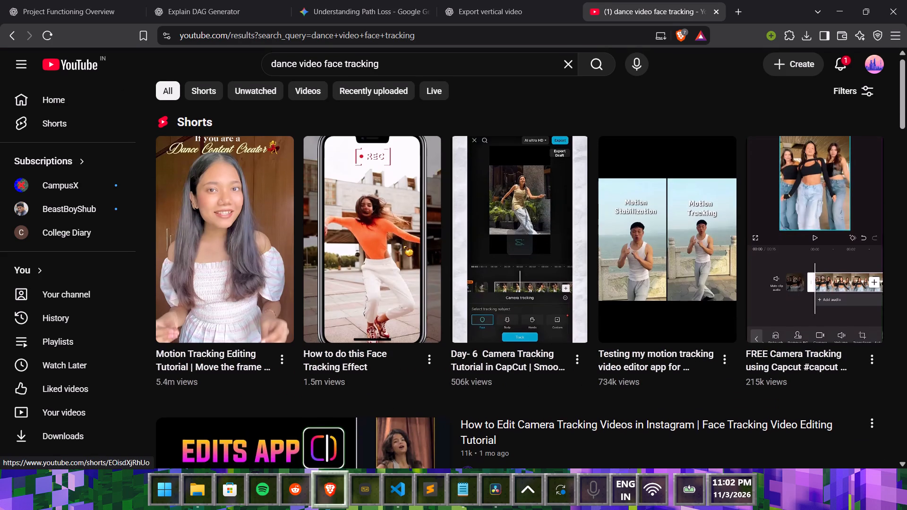
{"action": "left_click_drag", "start_coordinate": [403, 246], "coordinate": [355, 284]}
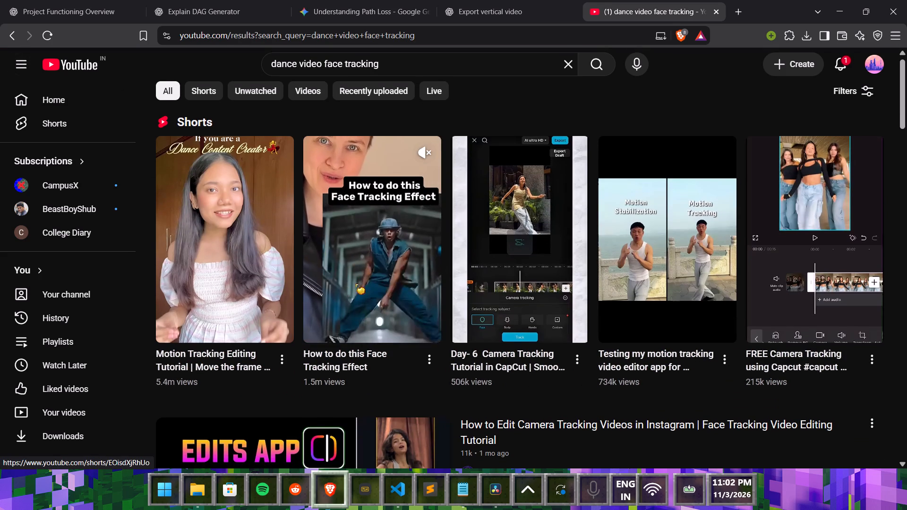
{"action": "left_click_drag", "start_coordinate": [355, 284], "coordinate": [252, 266]}
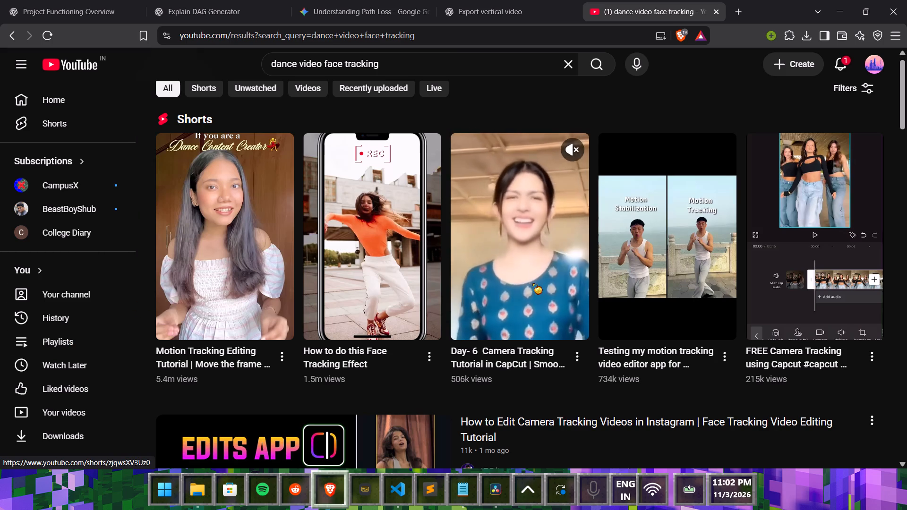
{"action": "left_click", "coordinate": [244, 261]}
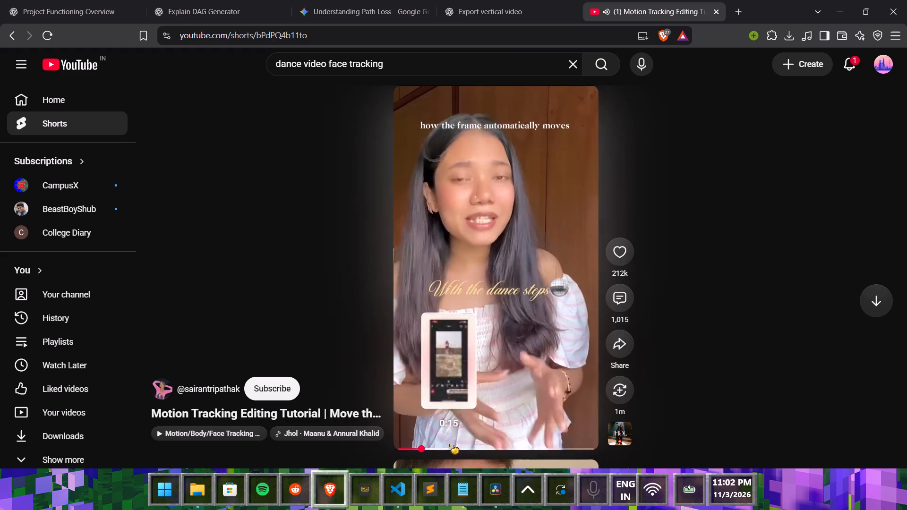
{"action": "left_click", "coordinate": [449, 444]}
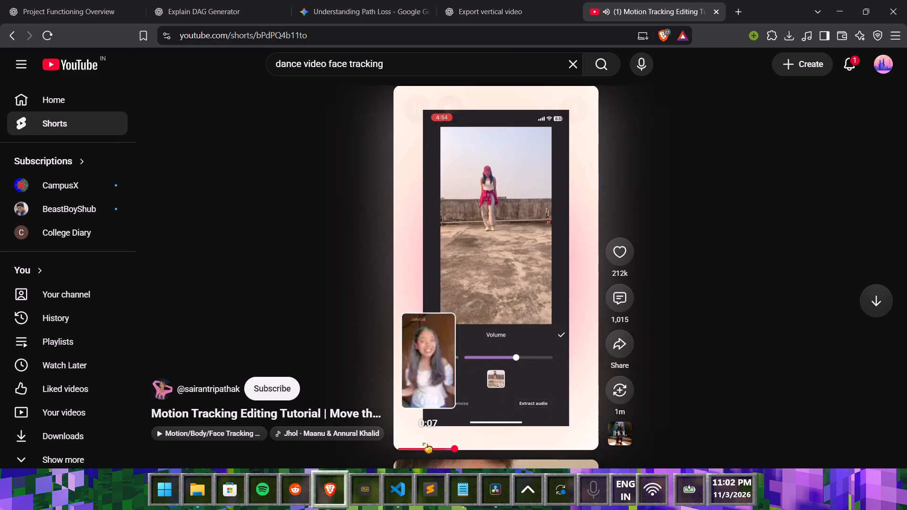
{"action": "left_click", "coordinate": [423, 443]}
{"action": "key", "text": "space"}
{"action": "scroll", "coordinate": [555, 269], "scroll_direction": "up", "scroll_amount": 2}
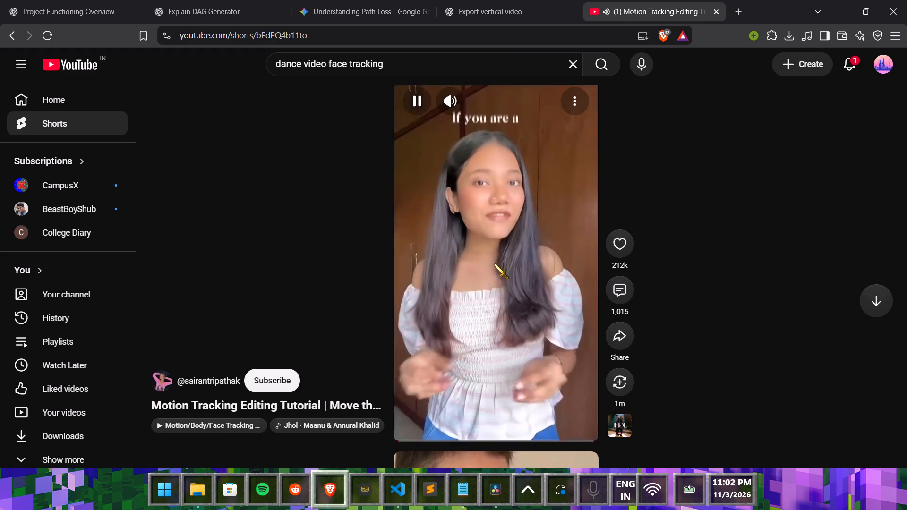
{"action": "left_click", "coordinate": [490, 263]}
{"action": "left_click", "coordinate": [490, 263]}
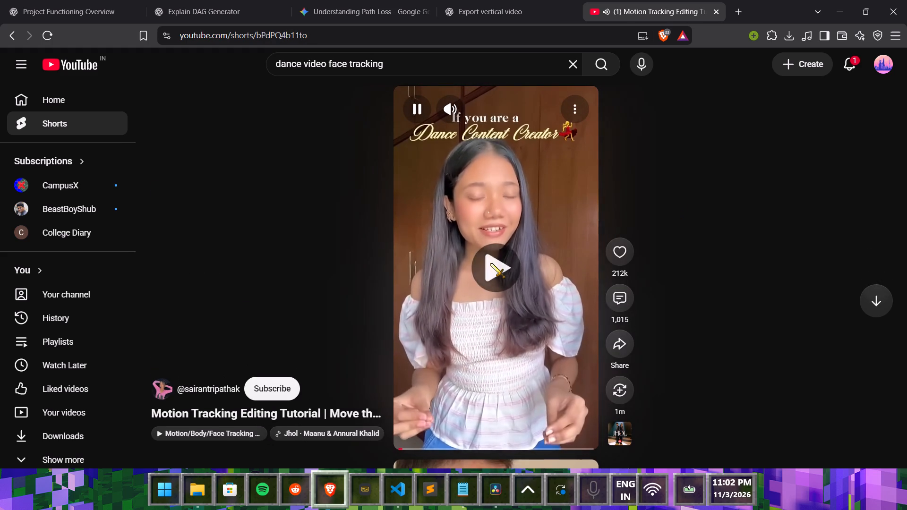
{"action": "key", "text": "F2"}
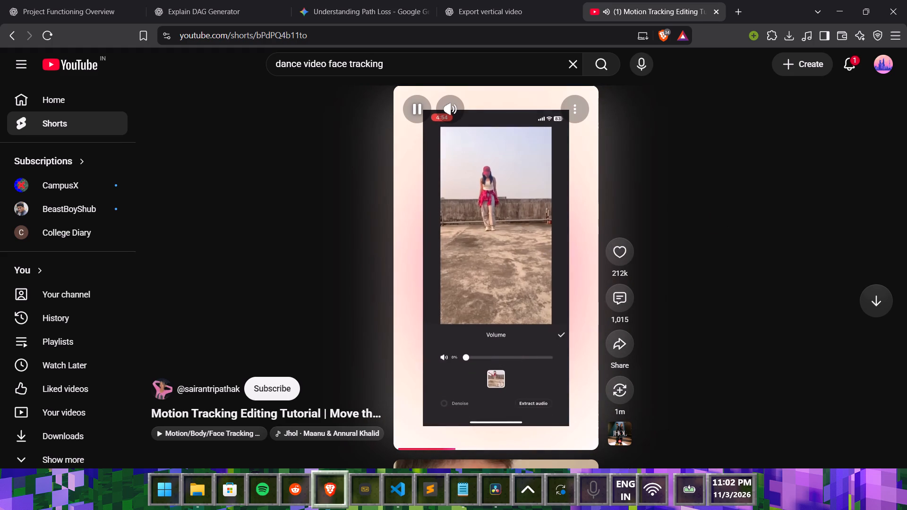
{"action": "left_click", "coordinate": [480, 301]}
Switch to DaVinci Resolve's Edit page, unlink the finaldance.mp4 clip and delete its original audio from track A1.
{"action": "left_click", "coordinate": [496, 0]}
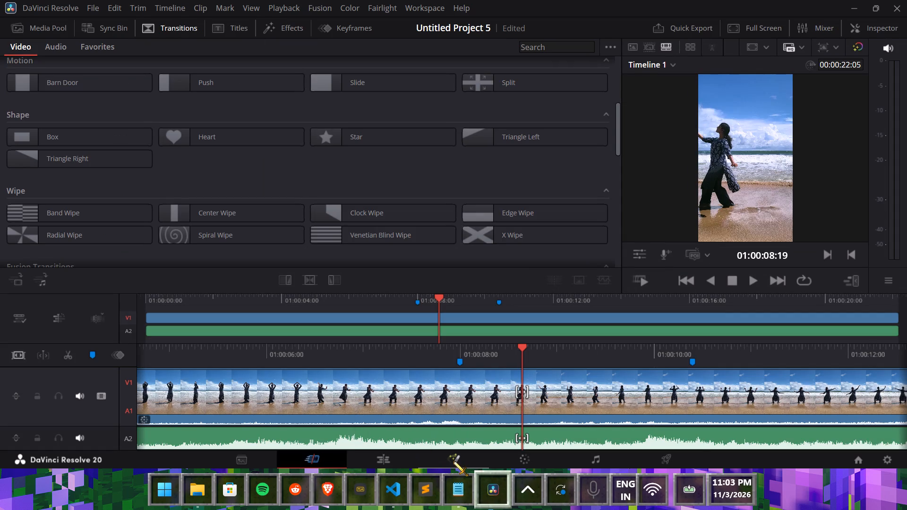
{"action": "left_click", "coordinate": [401, 457]}
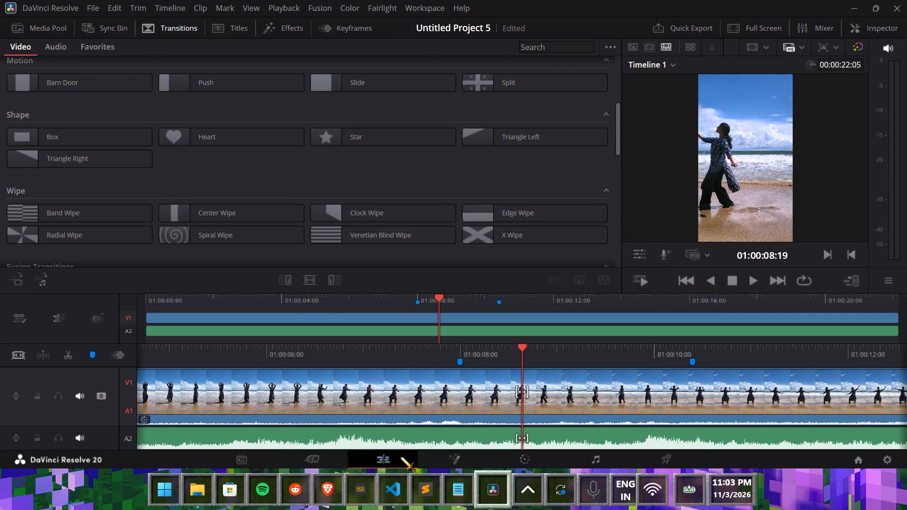
{"action": "left_click", "coordinate": [414, 400]}
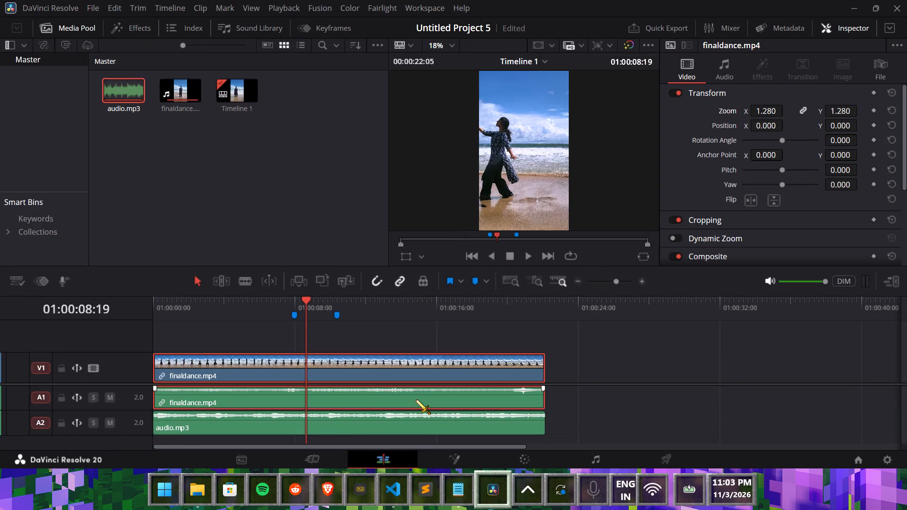
{"action": "right_click", "coordinate": [416, 399]}
{"action": "left_click", "coordinate": [432, 392]}
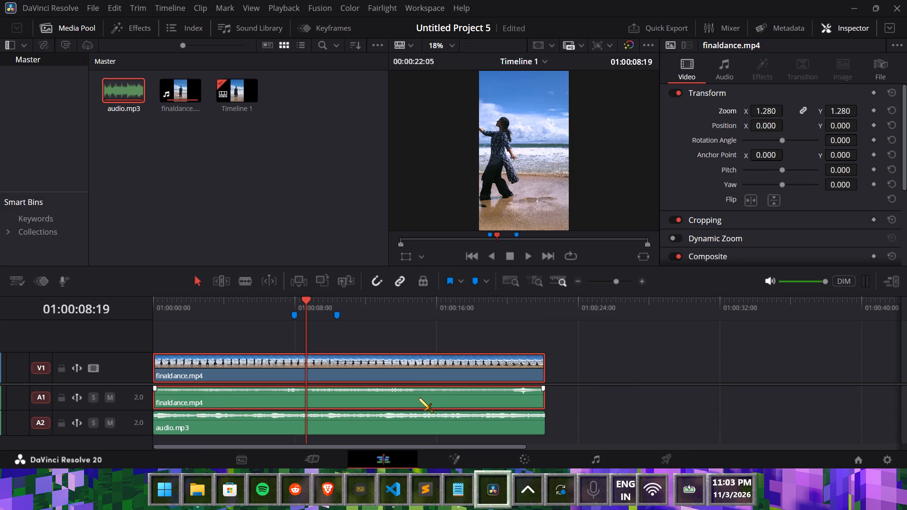
{"action": "left_click", "coordinate": [419, 398]}
{"action": "right_click", "coordinate": [419, 398]}
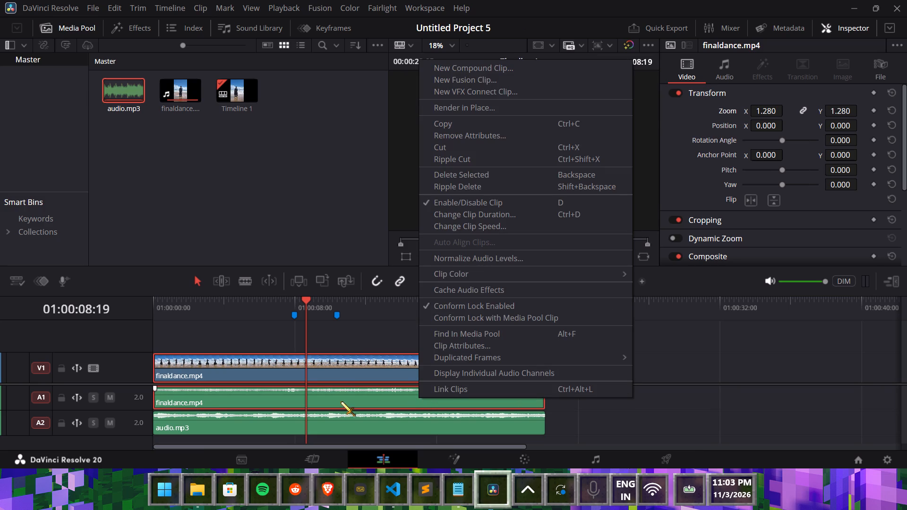
{"action": "left_click", "coordinate": [340, 342]}
{"action": "left_click", "coordinate": [337, 399]}
{"action": "right_click", "coordinate": [338, 399]}
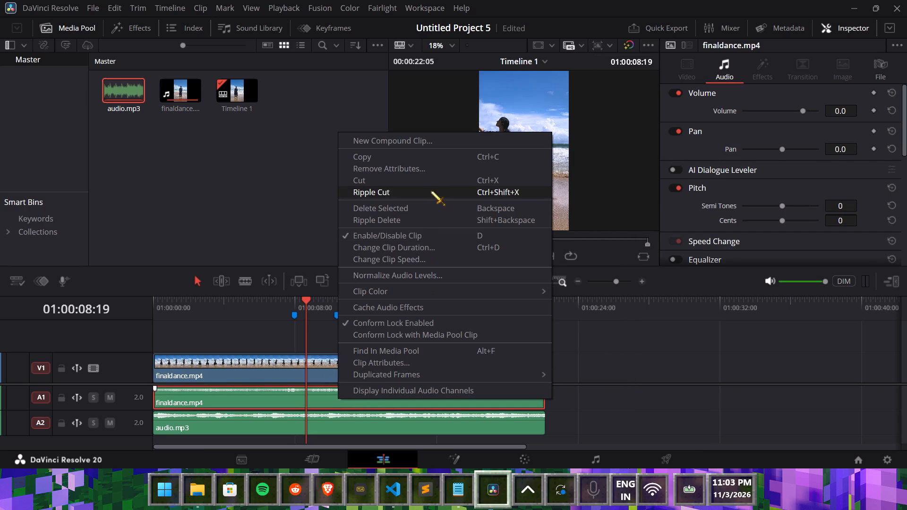
{"action": "left_click", "coordinate": [417, 206]}
Play the first seconds of the timeline from the start to check the remaining audio.
{"action": "left_click_drag", "start_coordinate": [305, 304], "coordinate": [124, 307]}
{"action": "key", "text": "space"}
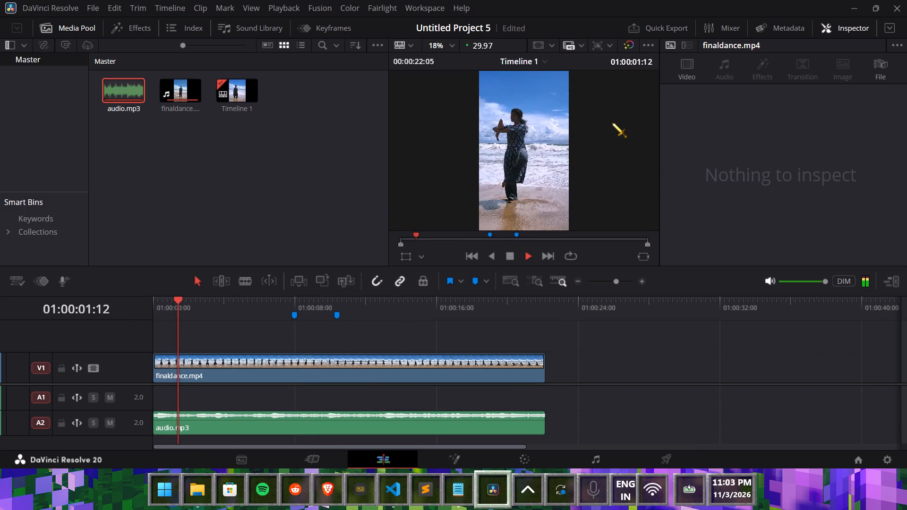
{"action": "key", "text": "space"}
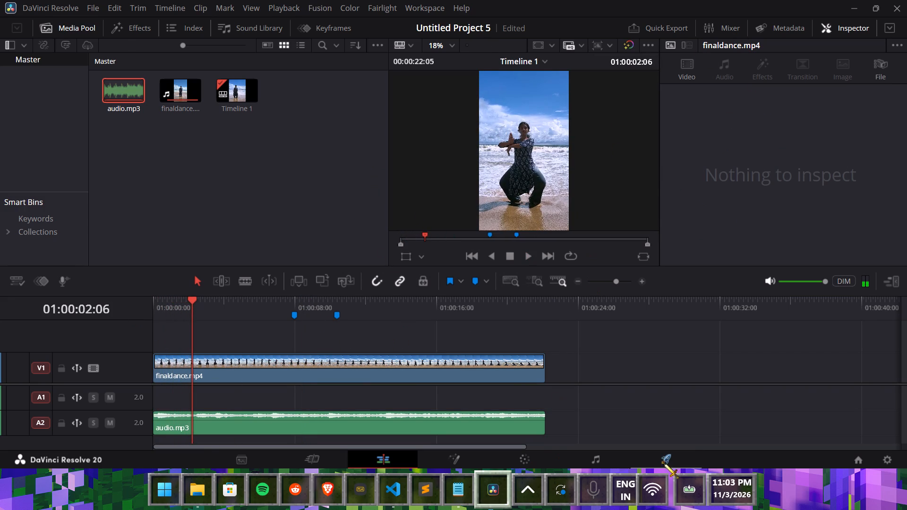
On the Deliver page, queue the timeline again with the same settings, replacing the existing Timeline 1 file, and start rendering it.
{"action": "left_click", "coordinate": [668, 462]}
{"action": "left_click", "coordinate": [184, 437]}
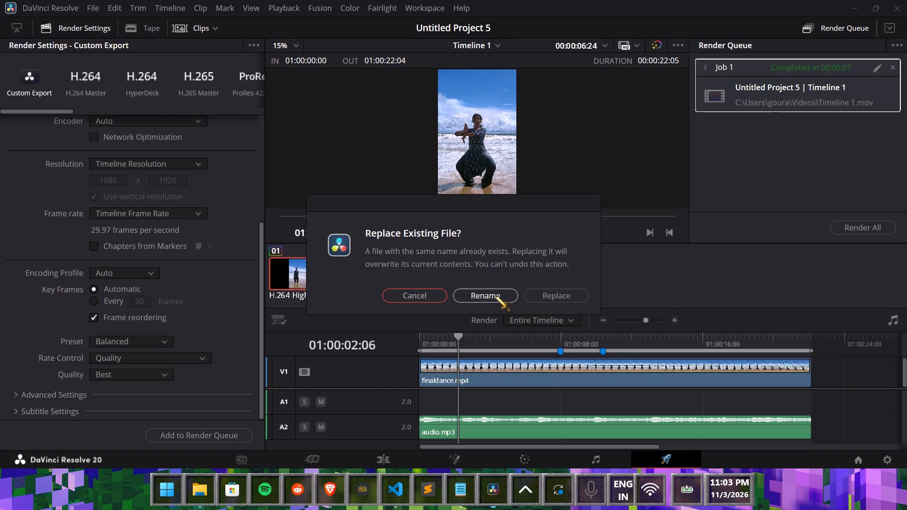
{"action": "left_click", "coordinate": [546, 293]}
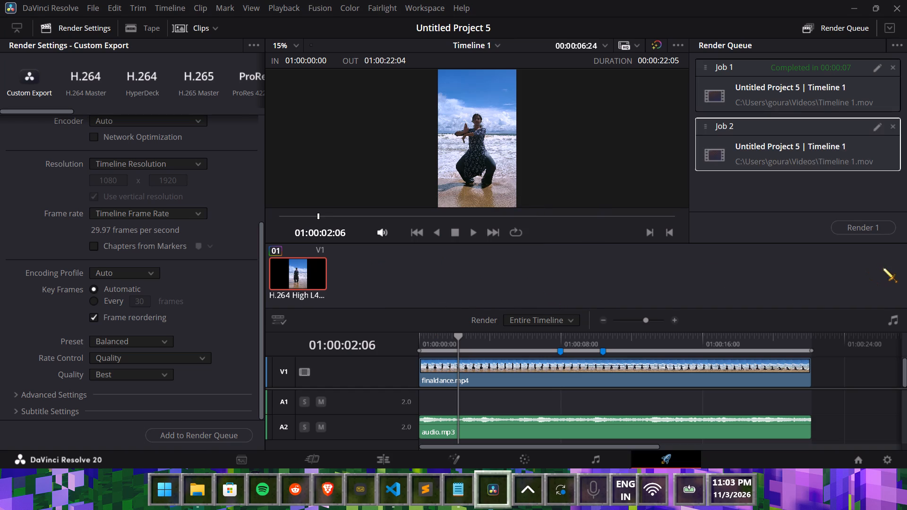
{"action": "left_click", "coordinate": [879, 233]}
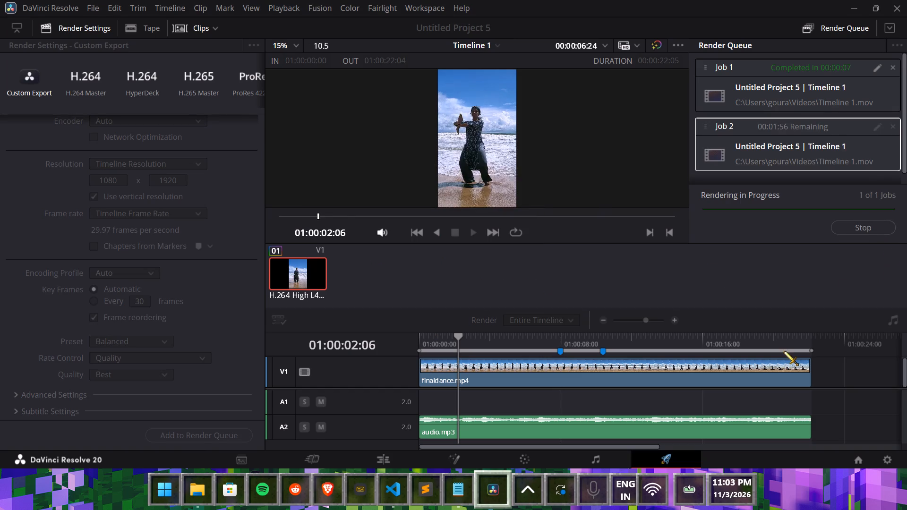
Switch back to the Brave browser, resume the motion tracking tutorial Short and pause it near its end.
{"action": "left_click", "coordinate": [327, 488]}
{"action": "left_click", "coordinate": [643, 0]}
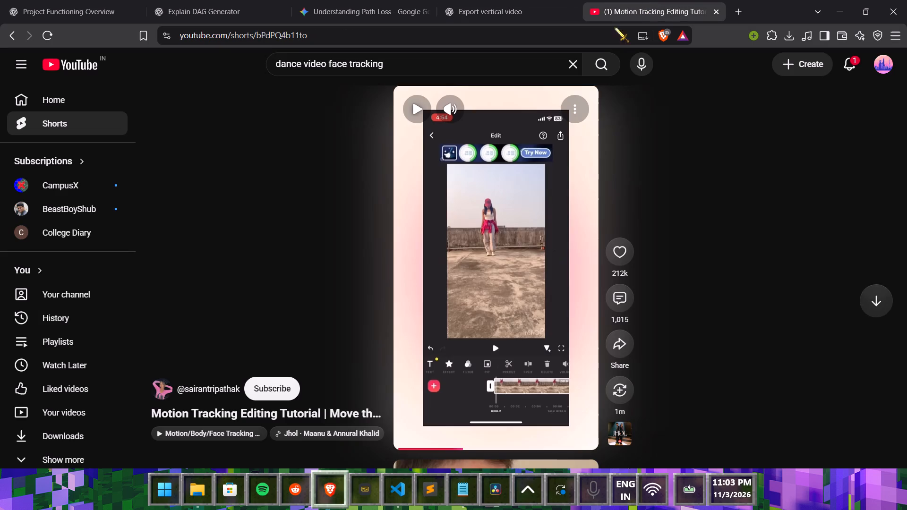
{"action": "left_click", "coordinate": [483, 237]}
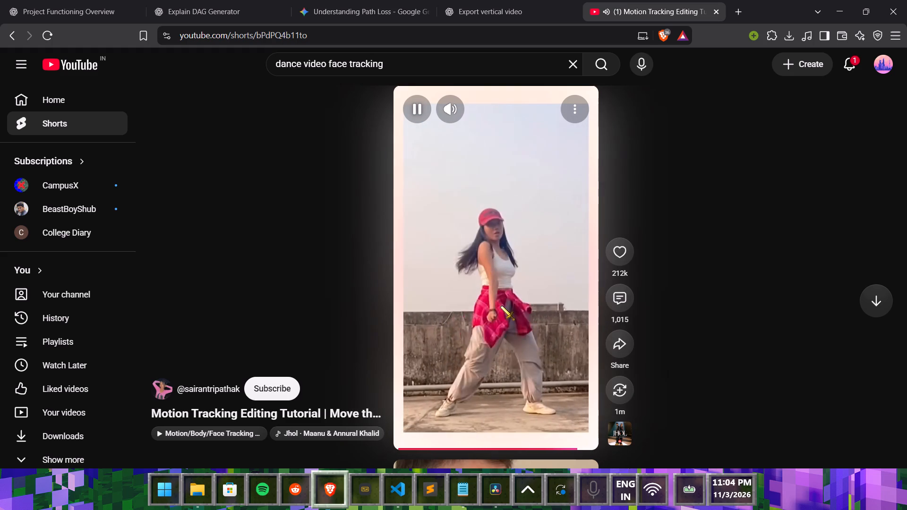
{"action": "left_click", "coordinate": [519, 342]}
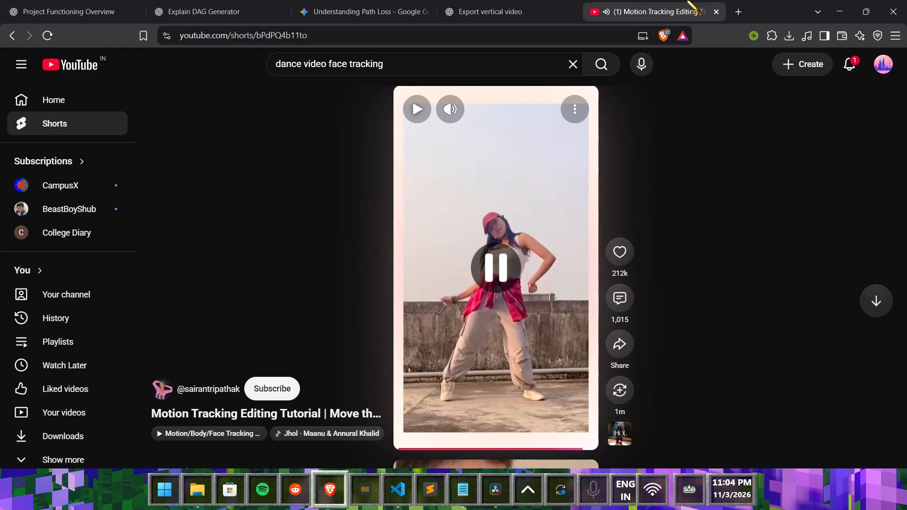
Open Google Drive's home page in a new browser tab.
{"action": "left_click", "coordinate": [743, 9]}
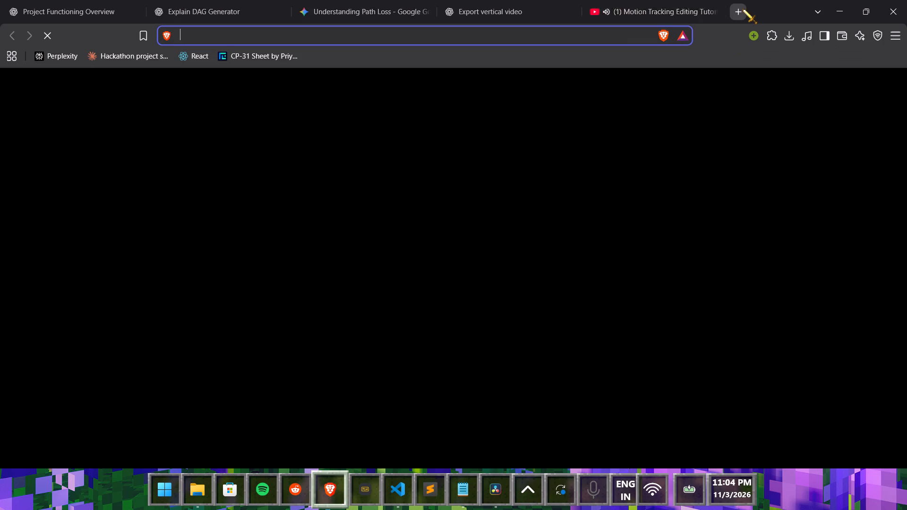
{"action": "left_click", "coordinate": [753, 13]}
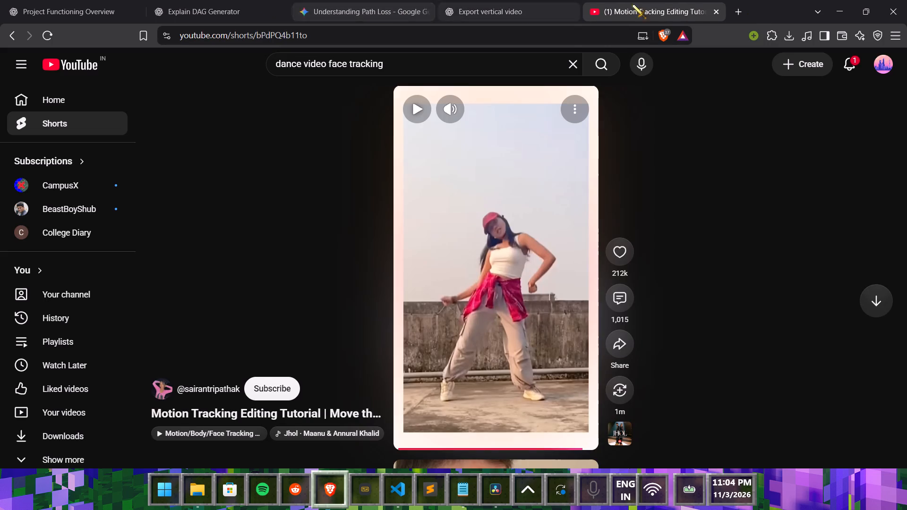
{"action": "left_click", "coordinate": [737, 9]}
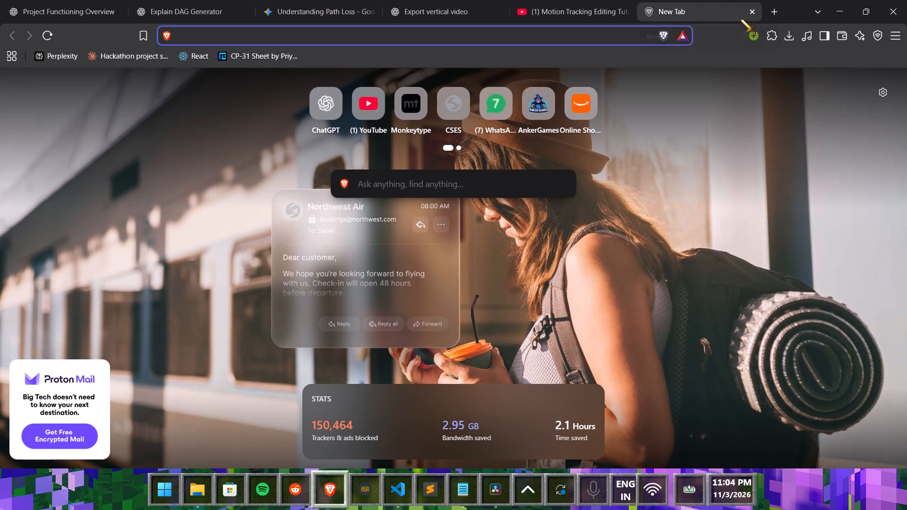
{"action": "type", "text": "dr"}
{"action": "key", "text": "Return"}
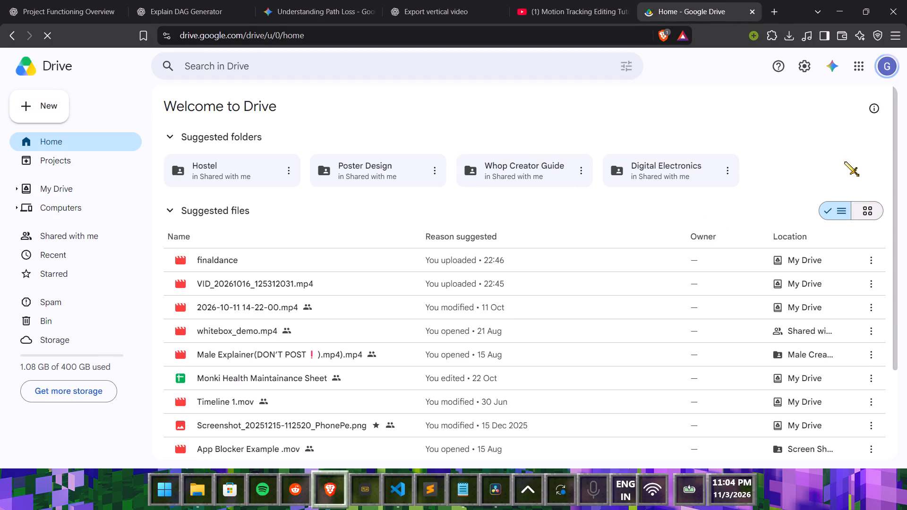
{"action": "scroll", "coordinate": [822, 181], "scroll_direction": "down", "scroll_amount": 1}
{"action": "scroll", "coordinate": [822, 181], "scroll_direction": "up", "scroll_amount": 2}
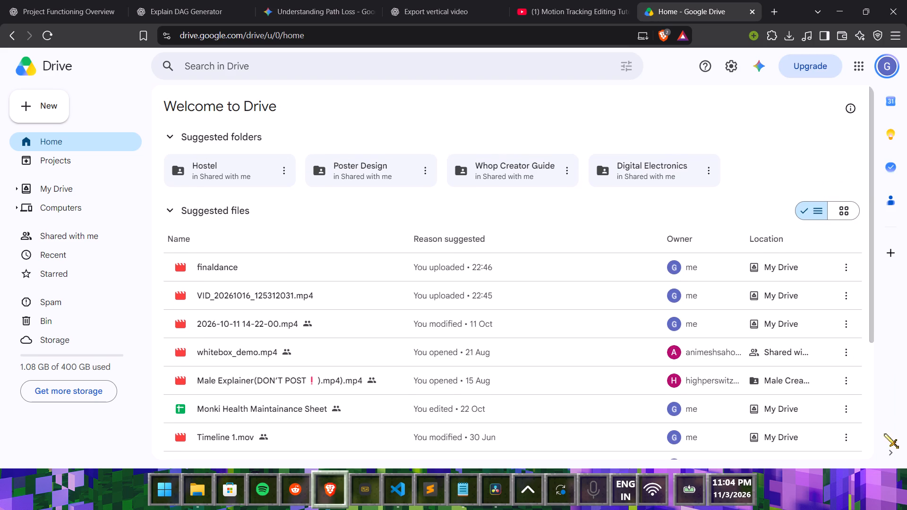
Start a file upload to Google Drive and browse to the Videos folder containing the exported video.
{"action": "left_click", "coordinate": [52, 106]}
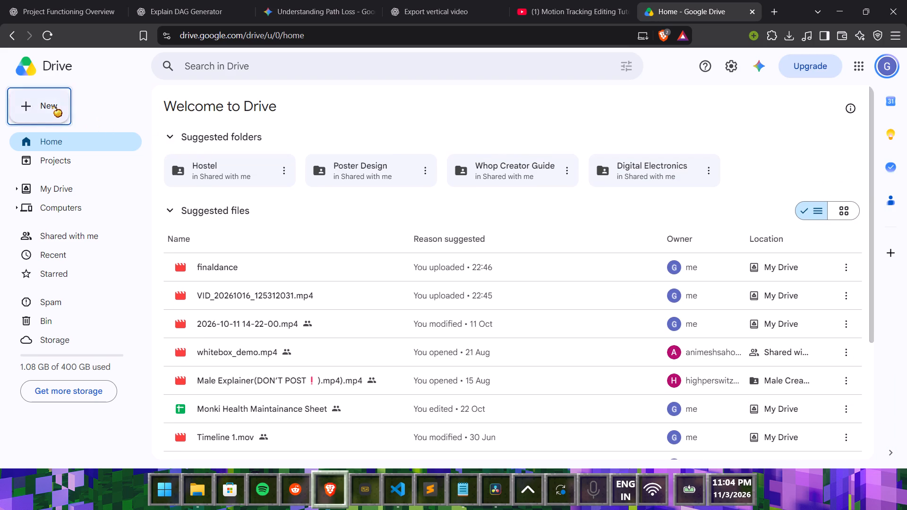
{"action": "left_click", "coordinate": [66, 136]}
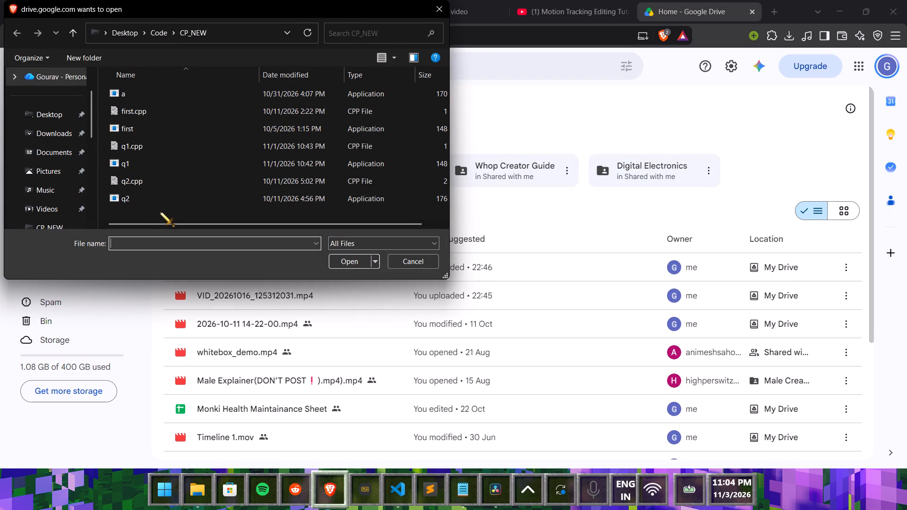
{"action": "left_click_drag", "start_coordinate": [160, 212], "coordinate": [127, 86]}
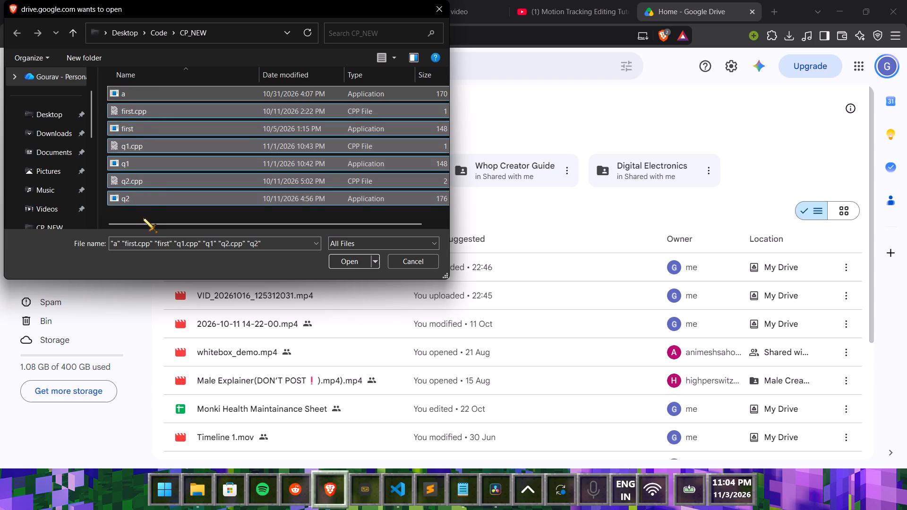
{"action": "left_click", "coordinate": [143, 218]}
{"action": "left_click", "coordinate": [55, 210]}
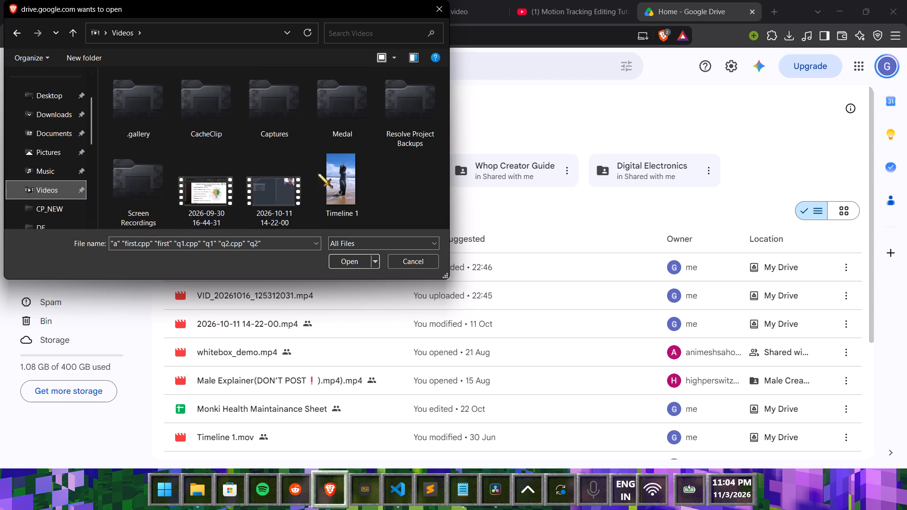
Upload the Timeline 1 video from the Videos folder to Google Drive, replacing the existing file.
{"action": "left_click", "coordinate": [323, 173]}
{"action": "left_click", "coordinate": [351, 261]}
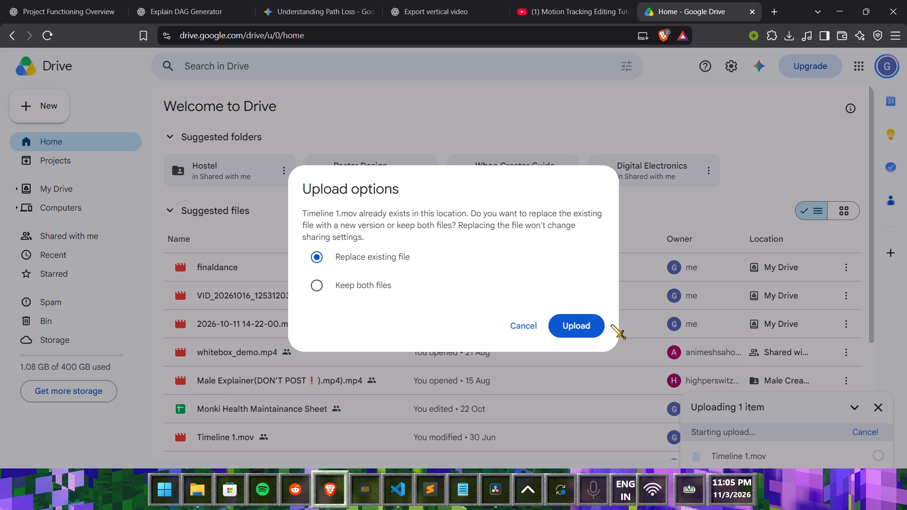
{"action": "left_click", "coordinate": [590, 328]}
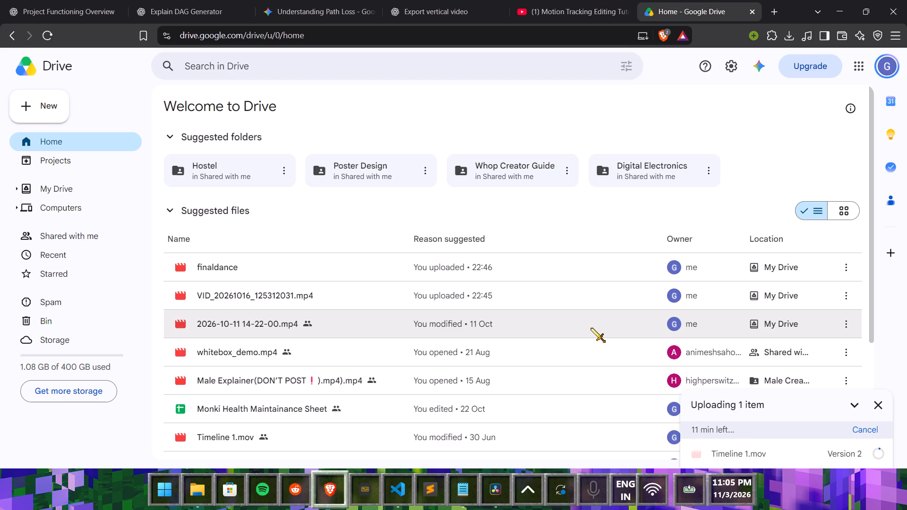
Check which Wi-Fi network the computer is connected to.
{"action": "left_click", "coordinate": [657, 477]}
{"action": "left_click", "coordinate": [745, 259]}
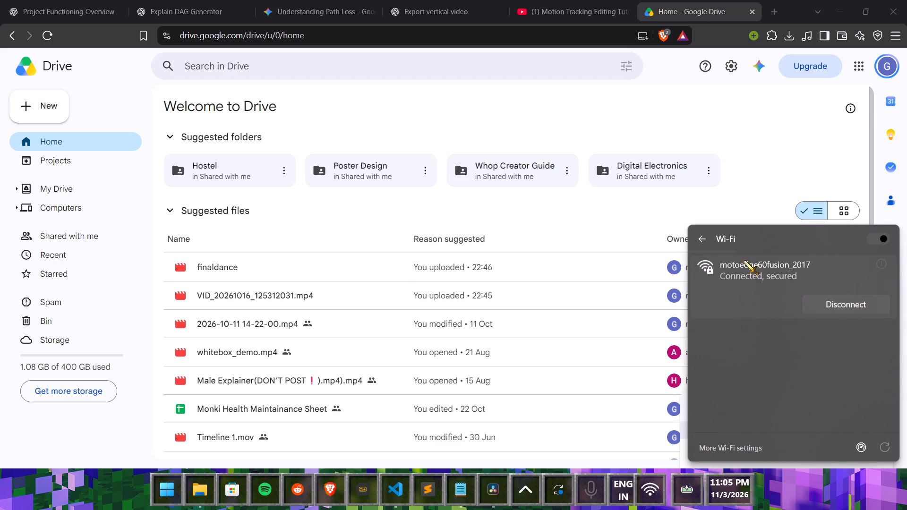
{"action": "left_click", "coordinate": [703, 245]}
{"action": "left_click", "coordinate": [757, 106]}
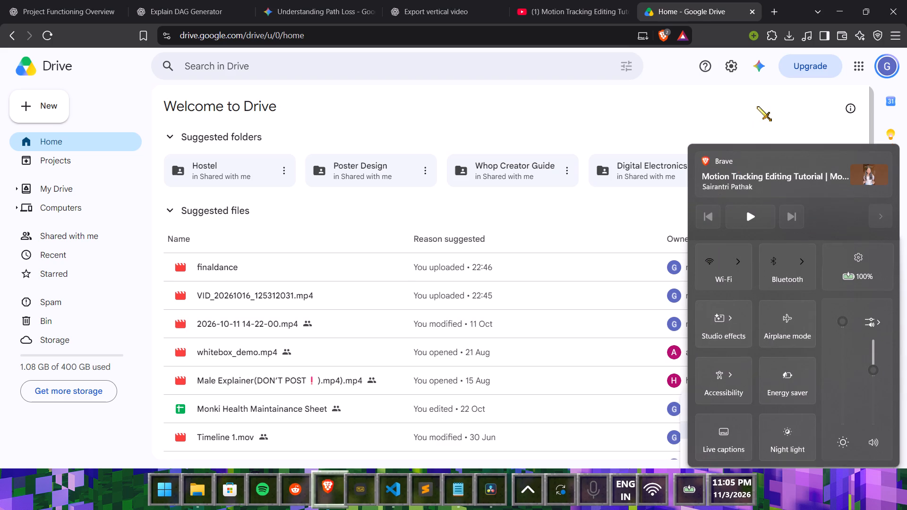